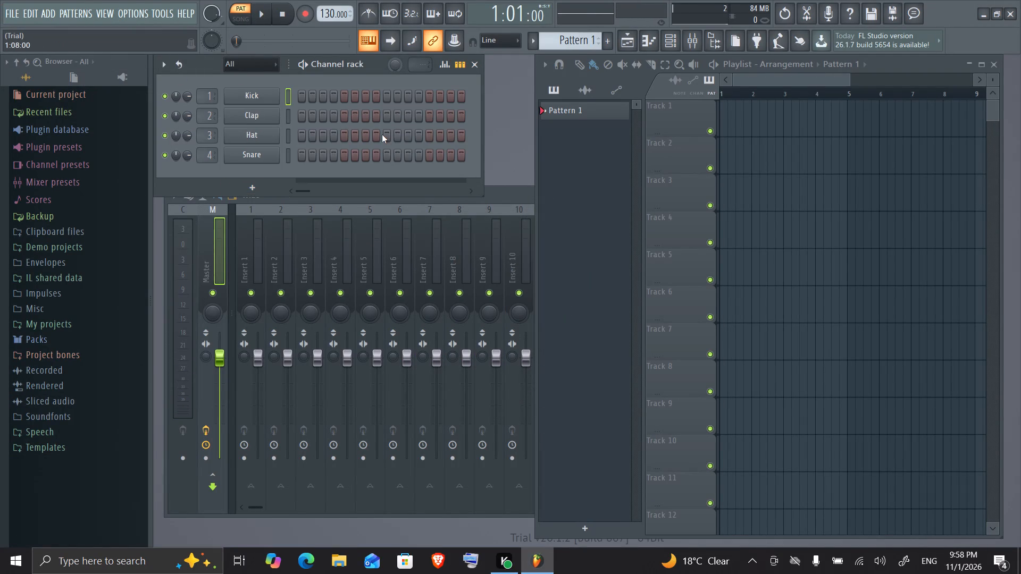
Play the empty Pattern 1 briefly and pause it.
{"action": "left_click", "coordinate": [256, 13]}
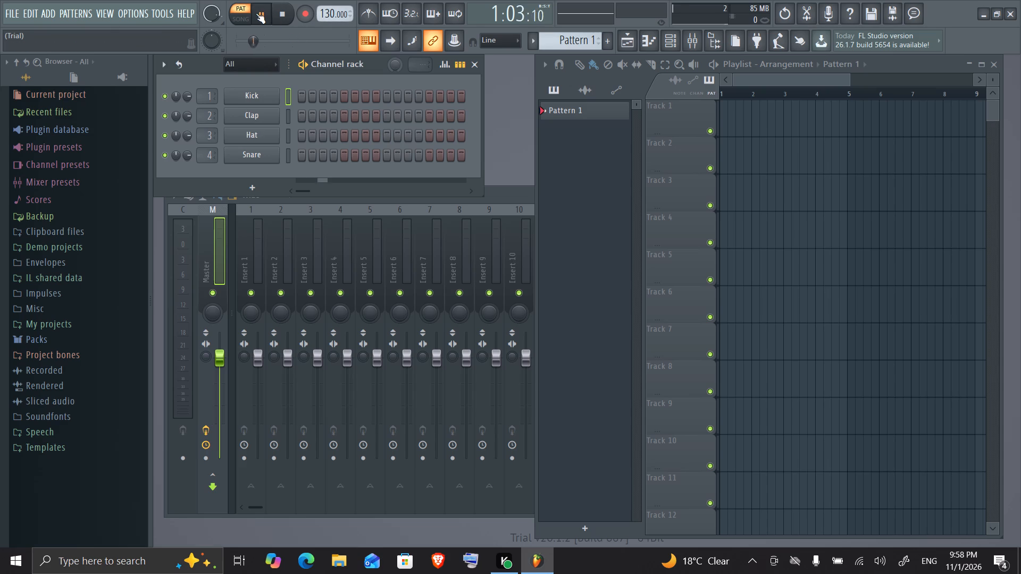
{"action": "left_click", "coordinate": [256, 13]}
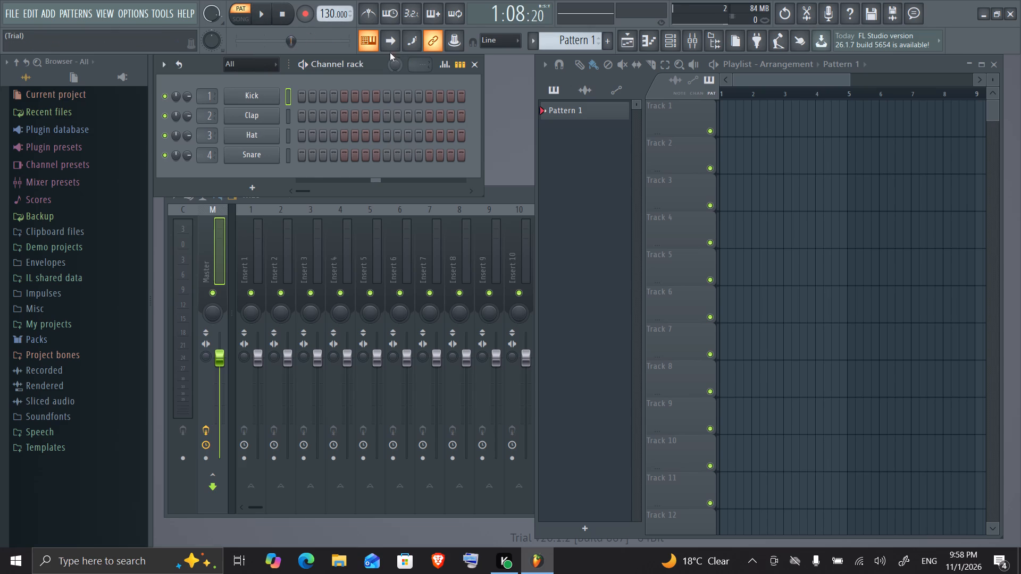
Move the Channel rack over the lower middle of the workspace and maximize the Playlist window.
{"action": "left_click_drag", "start_coordinate": [205, 64], "coordinate": [262, 83]}
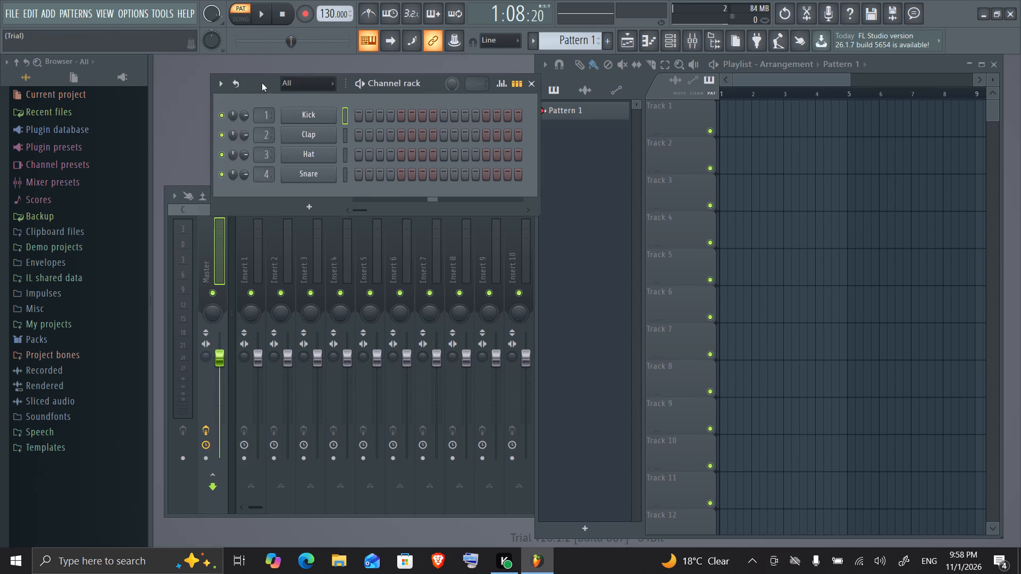
{"action": "left_click_drag", "start_coordinate": [262, 83], "coordinate": [481, 247]}
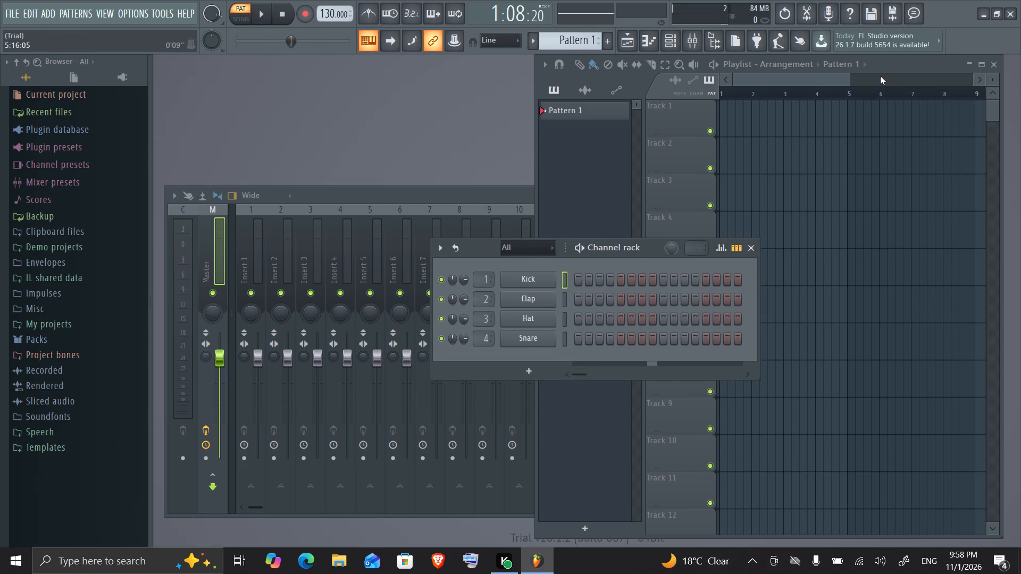
{"action": "left_click_drag", "start_coordinate": [882, 71], "coordinate": [733, 72]}
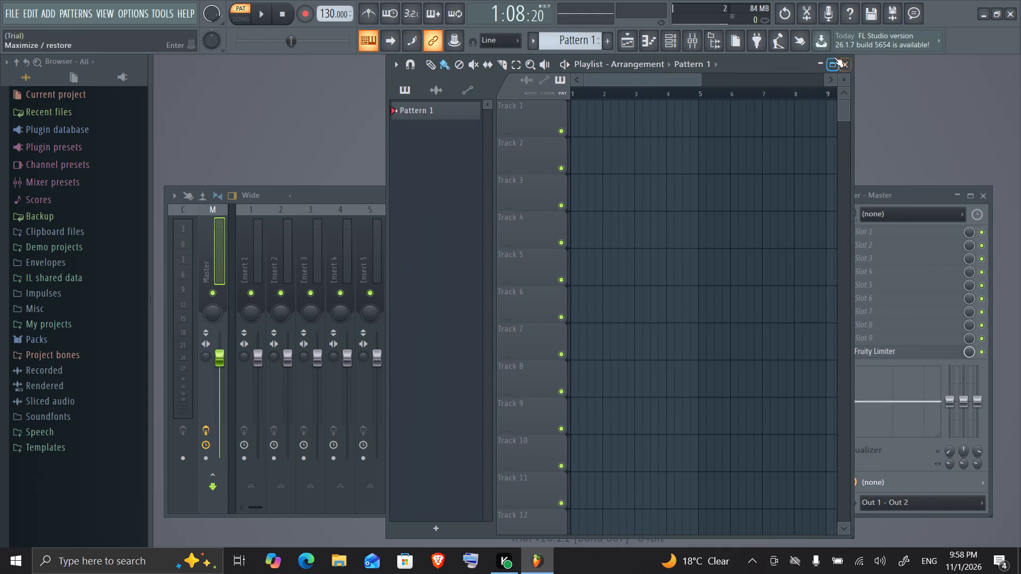
{"action": "left_click", "coordinate": [833, 62]}
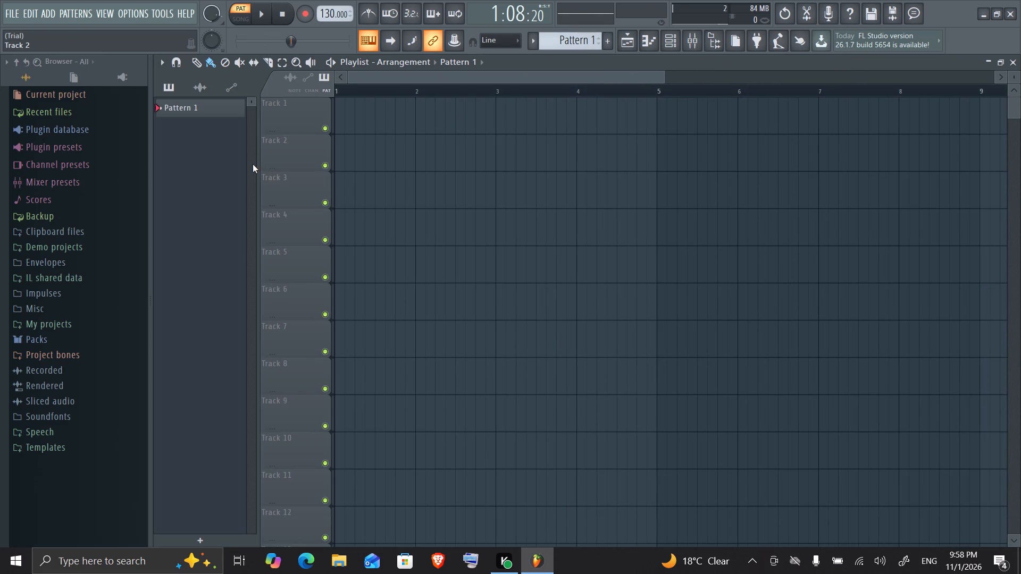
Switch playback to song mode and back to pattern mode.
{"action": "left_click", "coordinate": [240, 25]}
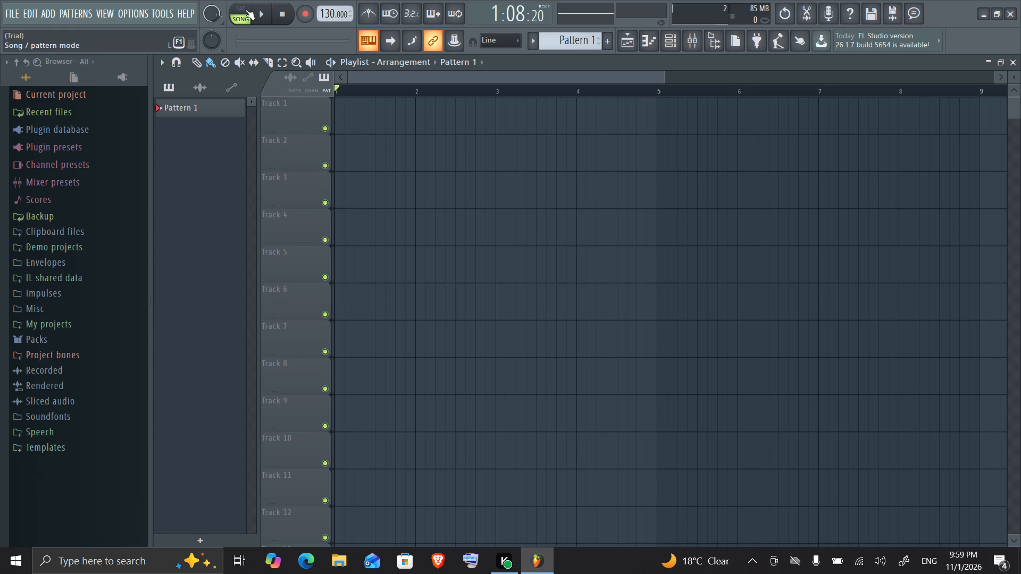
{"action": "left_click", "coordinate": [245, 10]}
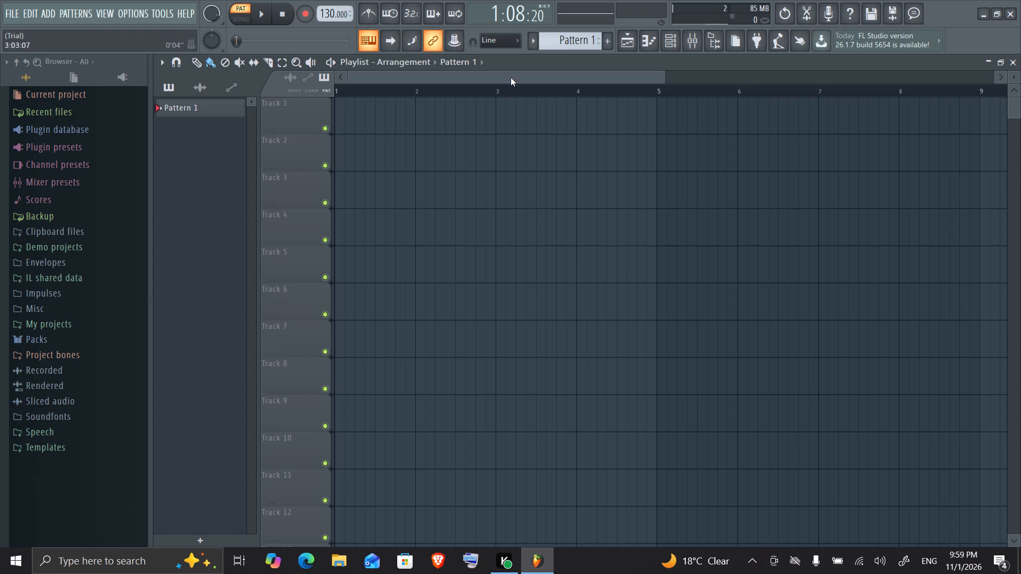
Show the Channel rack on top of the maximized Playlist.
{"action": "left_click", "coordinate": [660, 38]}
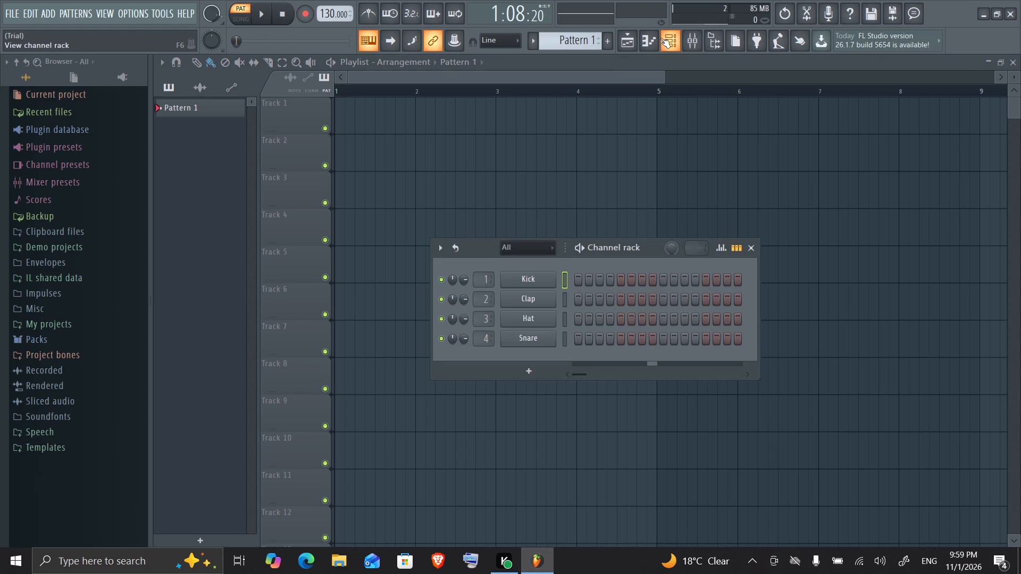
Turn on the metronome, play Pattern 1 briefly to hear it and stop playback.
{"action": "left_click", "coordinate": [372, 13]}
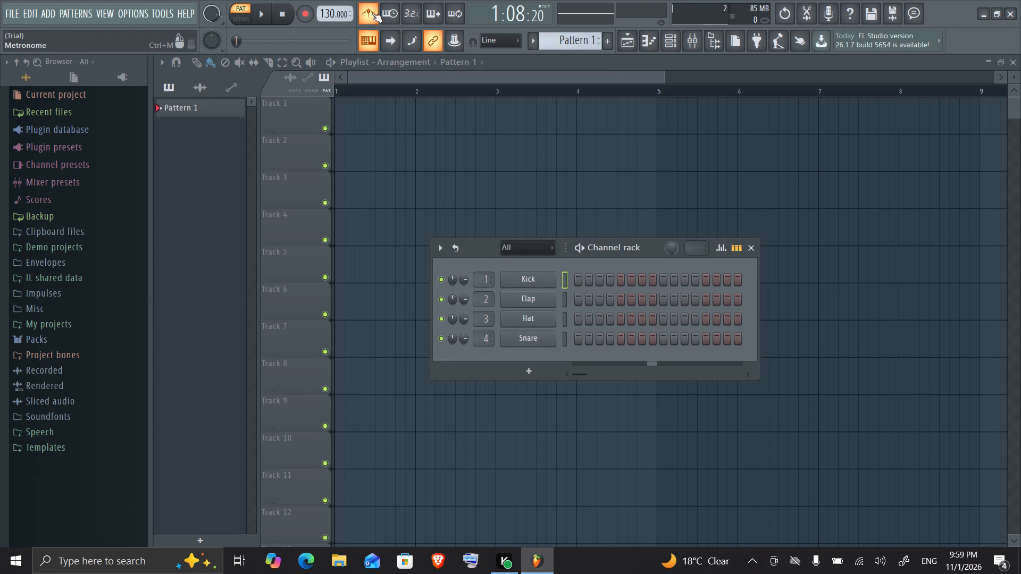
{"action": "left_click", "coordinate": [265, 14]}
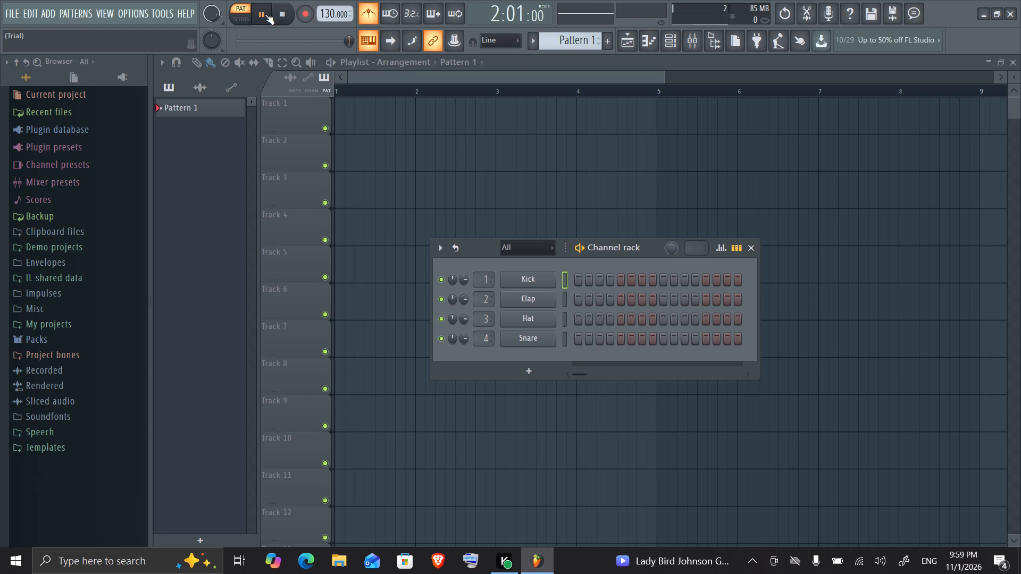
{"action": "key", "text": "space"}
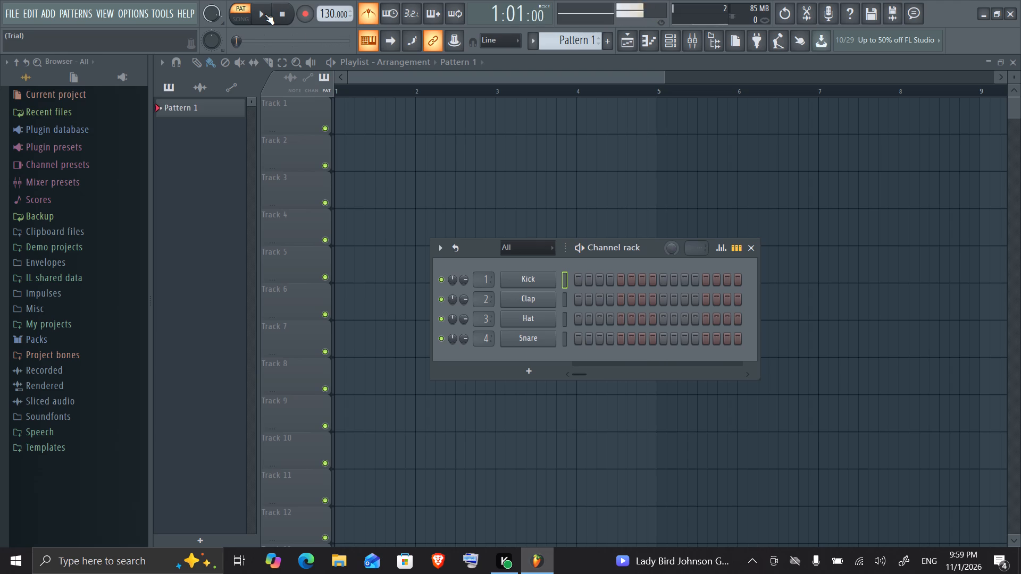
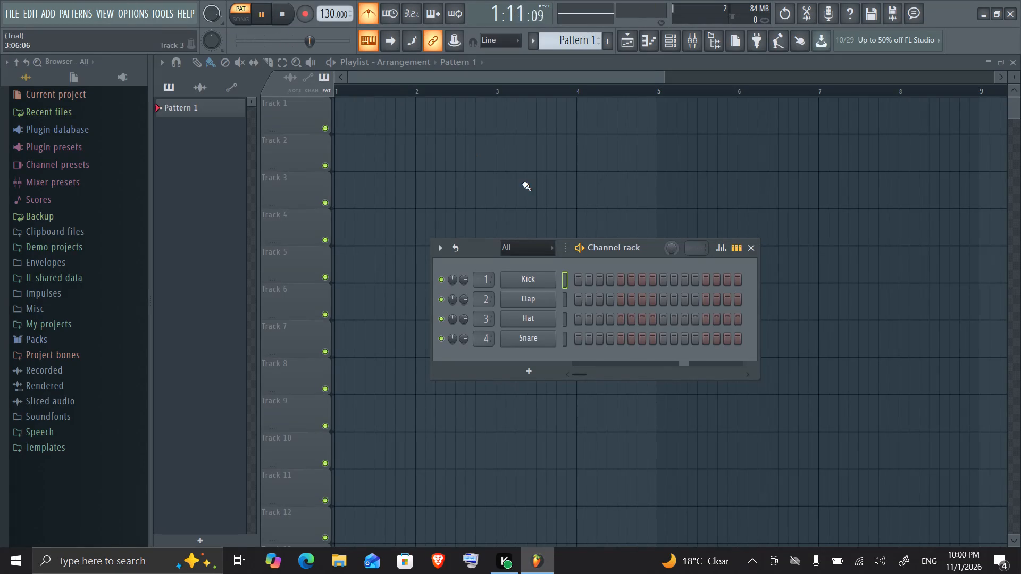
Set the Windows speaker volume to 34.
{"action": "left_click", "coordinate": [869, 555]}
{"action": "left_click", "coordinate": [878, 527]}
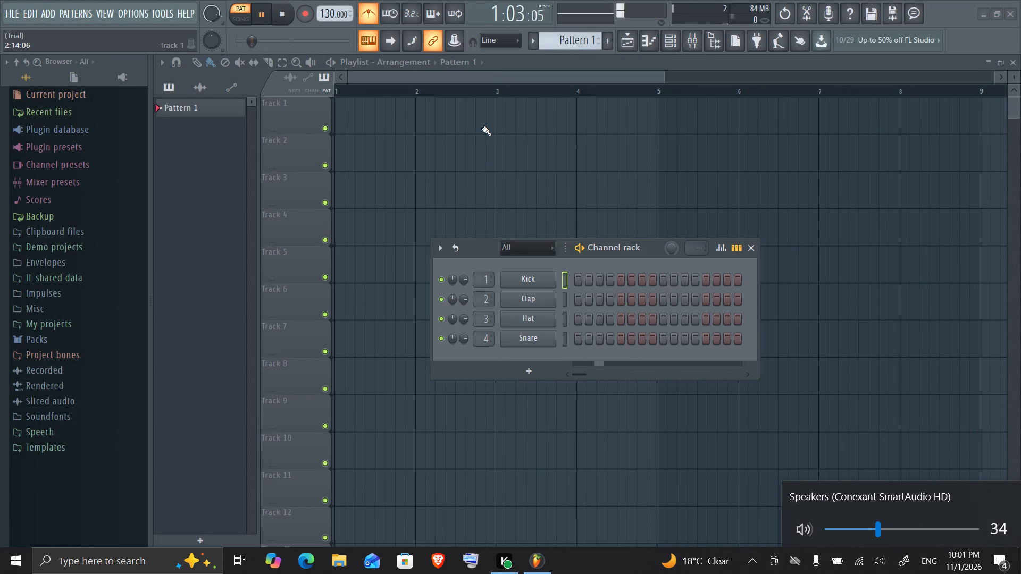
In the file settings, add the Boom Bap Dolor Drum Kit folder from Downloads as the first browser extra search folder.
{"action": "left_click", "coordinate": [129, 10]}
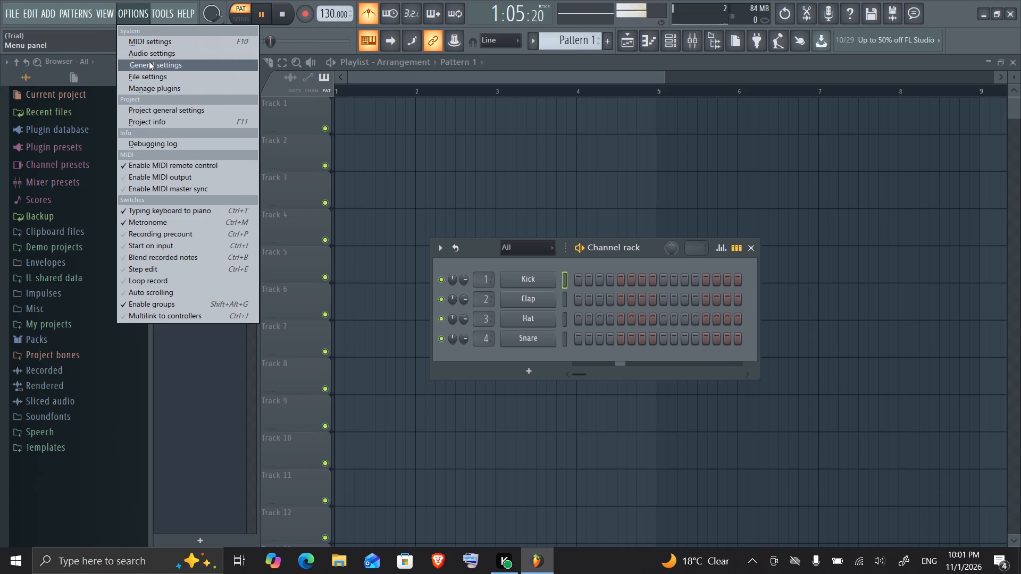
{"action": "left_click", "coordinate": [152, 74]}
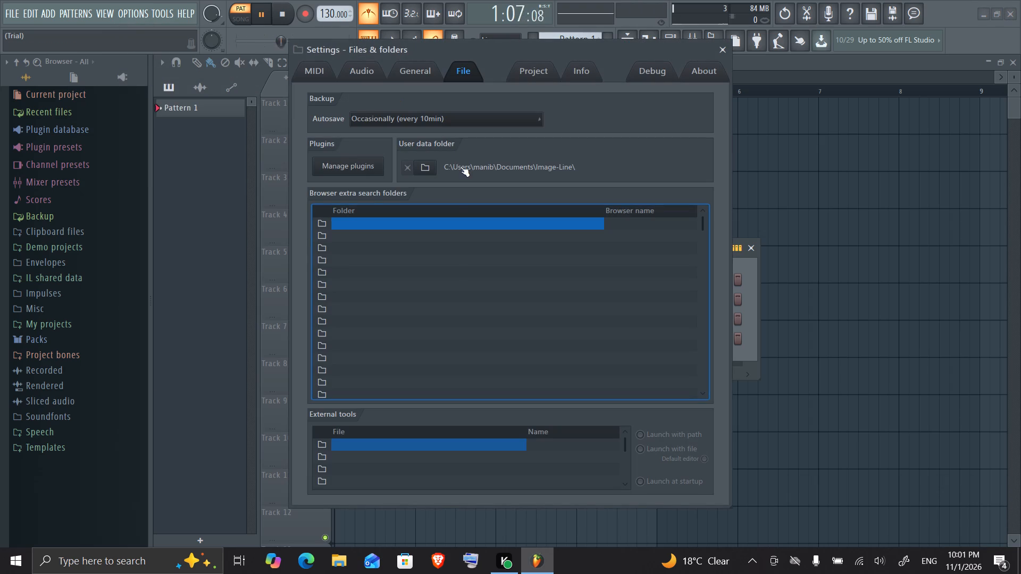
{"action": "left_click", "coordinate": [320, 226]}
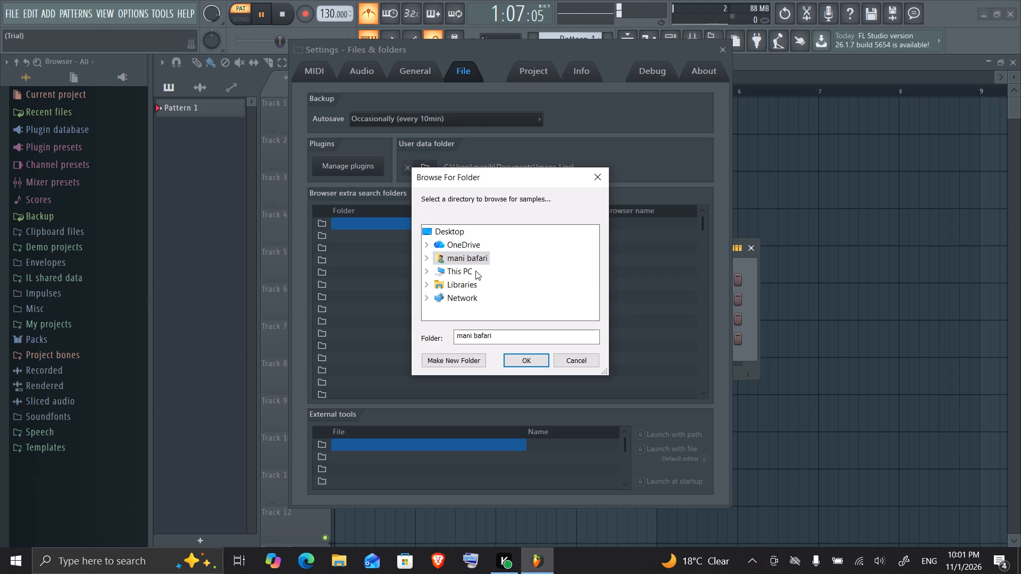
{"action": "left_click", "coordinate": [475, 271]}
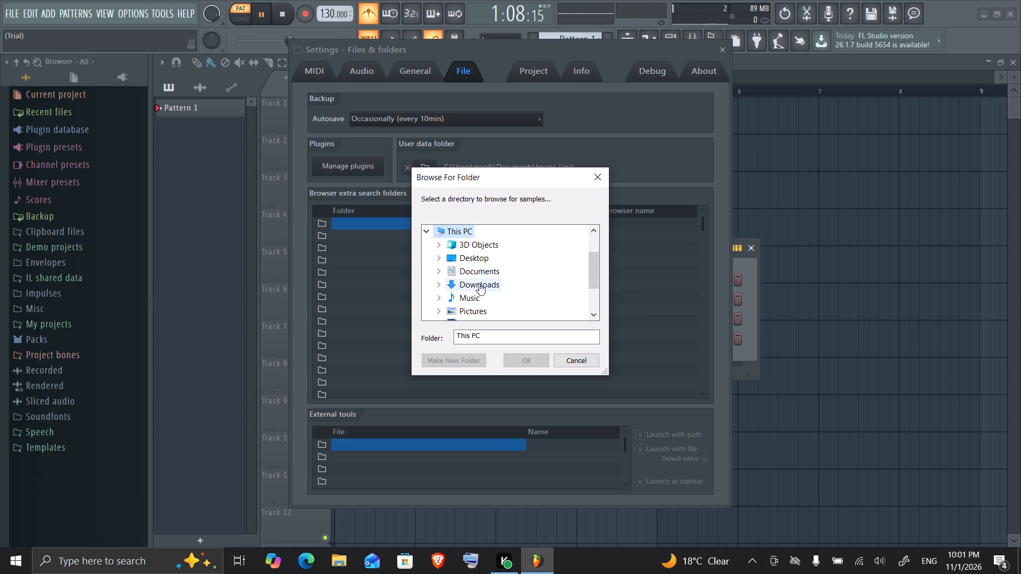
{"action": "left_click", "coordinate": [479, 283]}
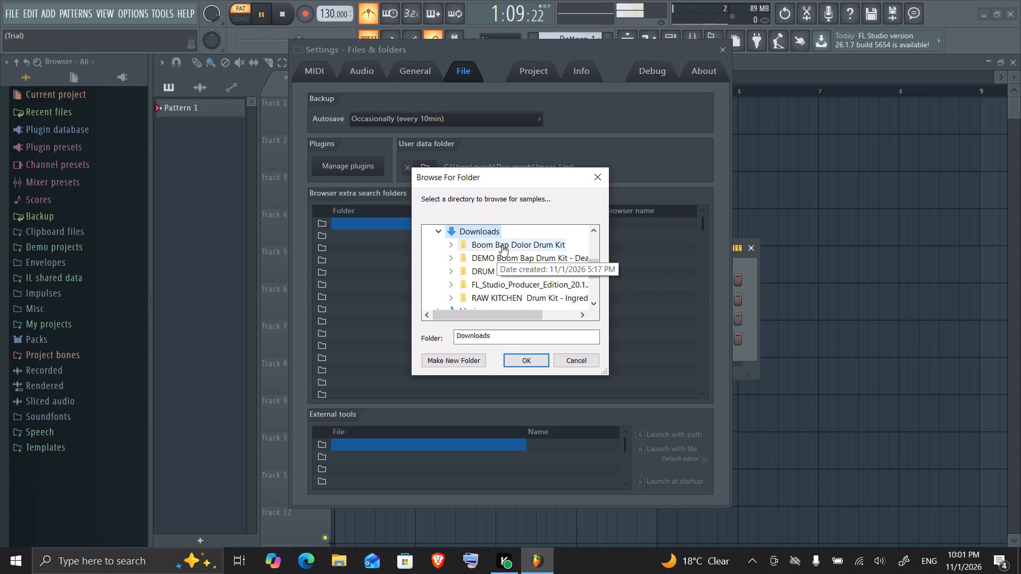
{"action": "left_click", "coordinate": [502, 245]}
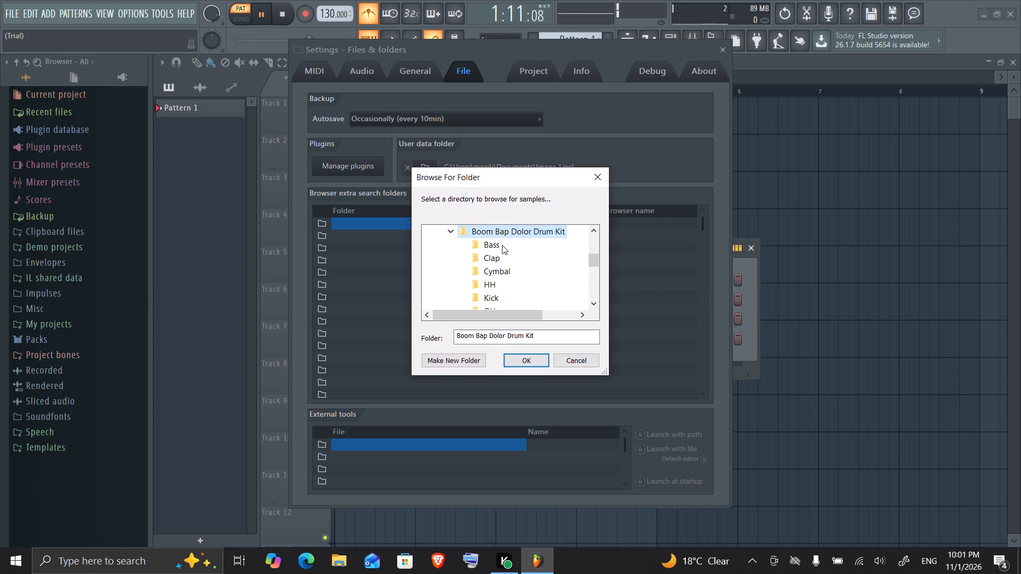
{"action": "left_click", "coordinate": [447, 231]}
{"action": "left_click", "coordinate": [447, 231]}
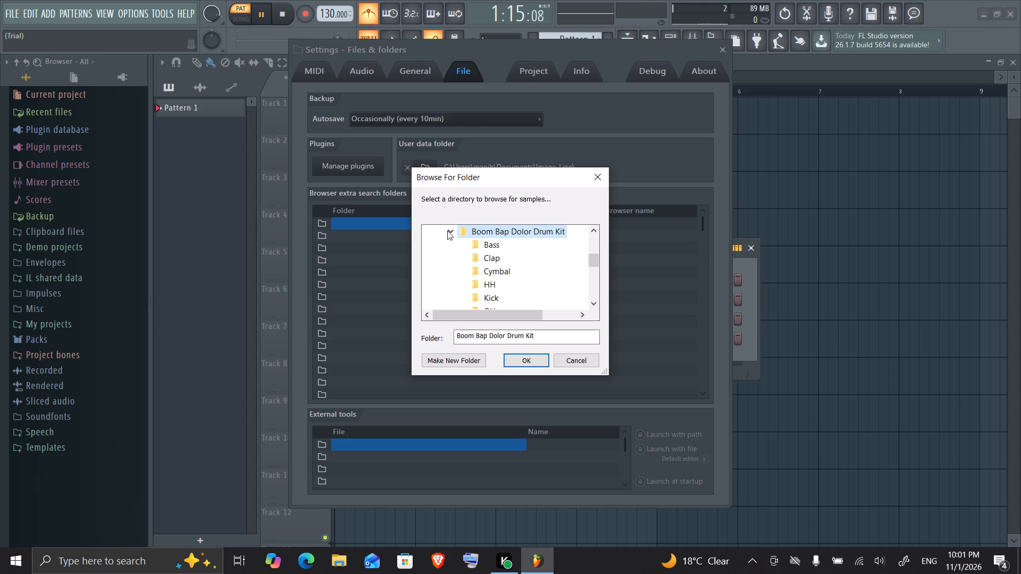
{"action": "left_click", "coordinate": [452, 233]}
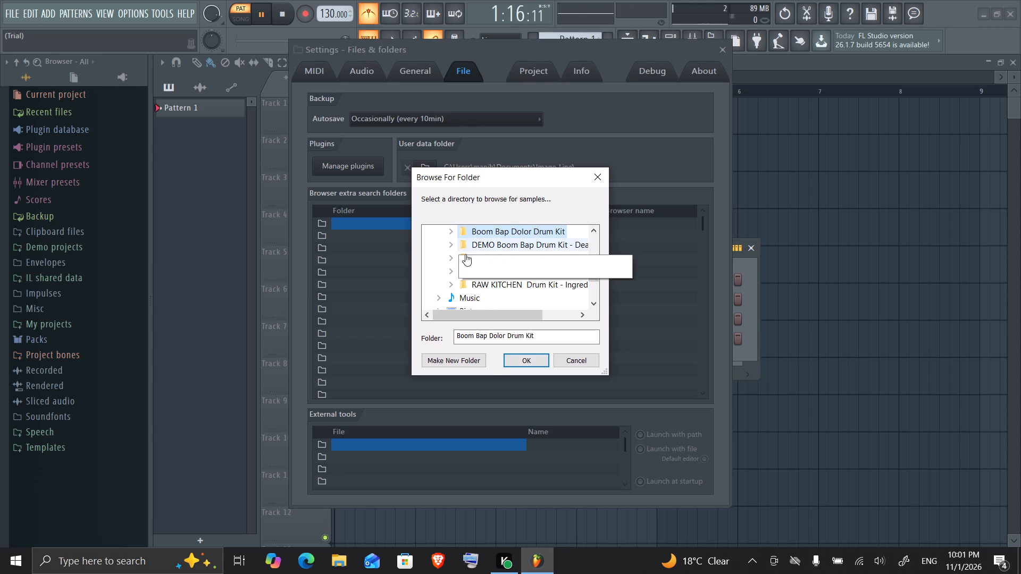
{"action": "left_click", "coordinate": [517, 360]}
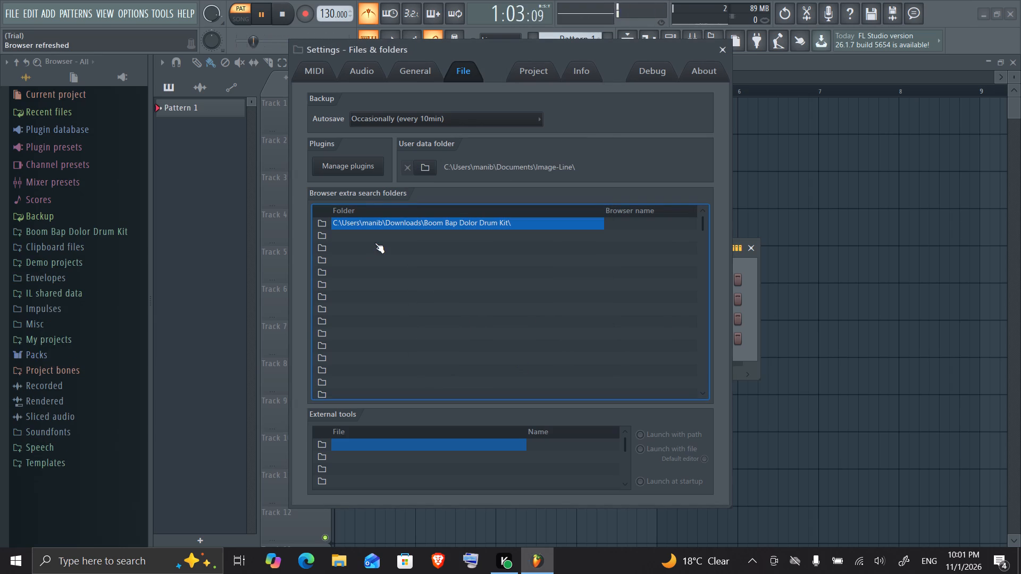
Add the DEMO Boom Bap Drum Kit - Deadend808Beats folder from Downloads as the second browser extra search folder.
{"action": "left_click", "coordinate": [323, 236]}
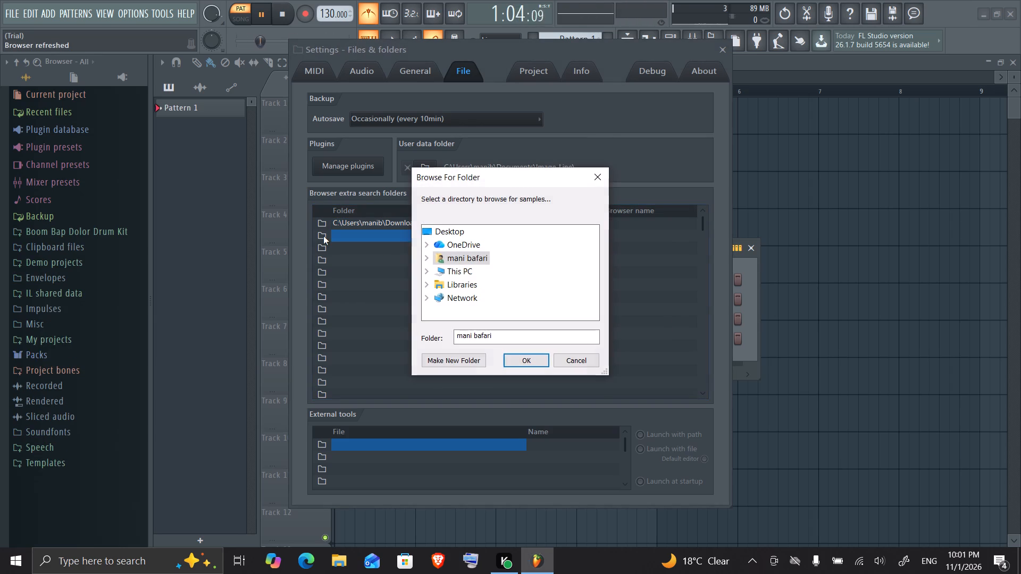
{"action": "left_click", "coordinate": [495, 271]}
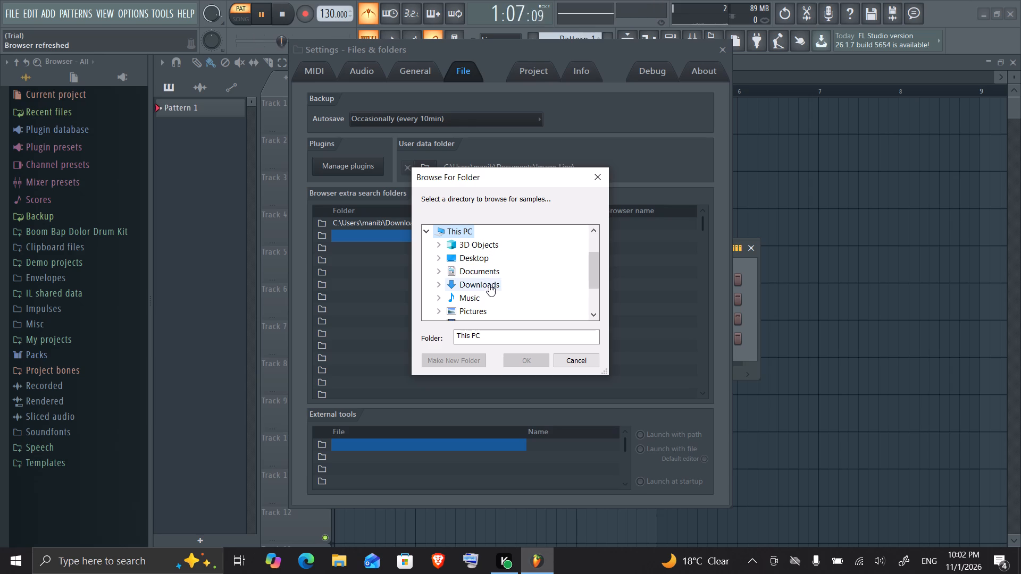
{"action": "scroll", "coordinate": [489, 285], "scroll_direction": "down", "scroll_amount": 4}
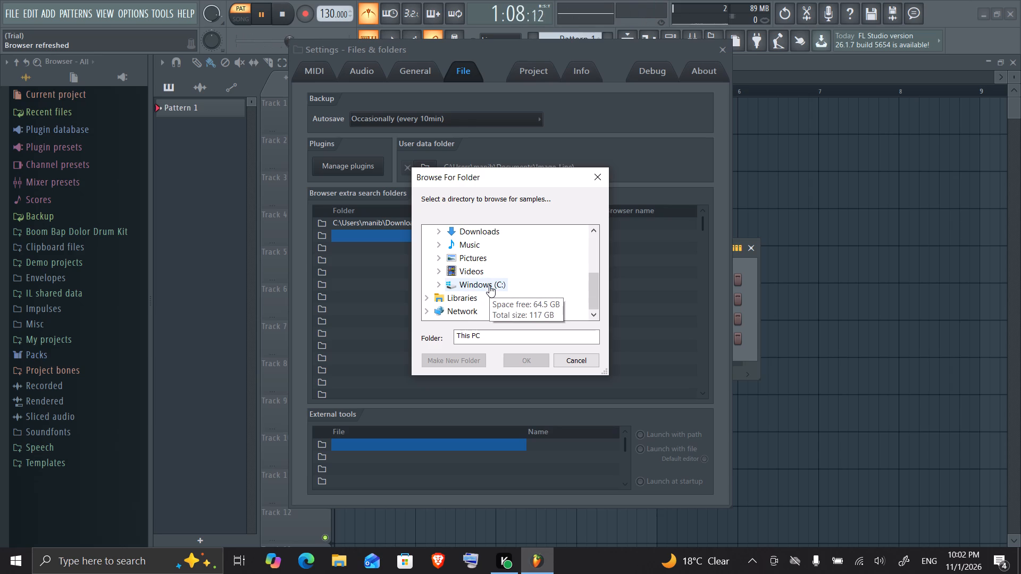
{"action": "scroll", "coordinate": [489, 285], "scroll_direction": "up", "scroll_amount": 2}
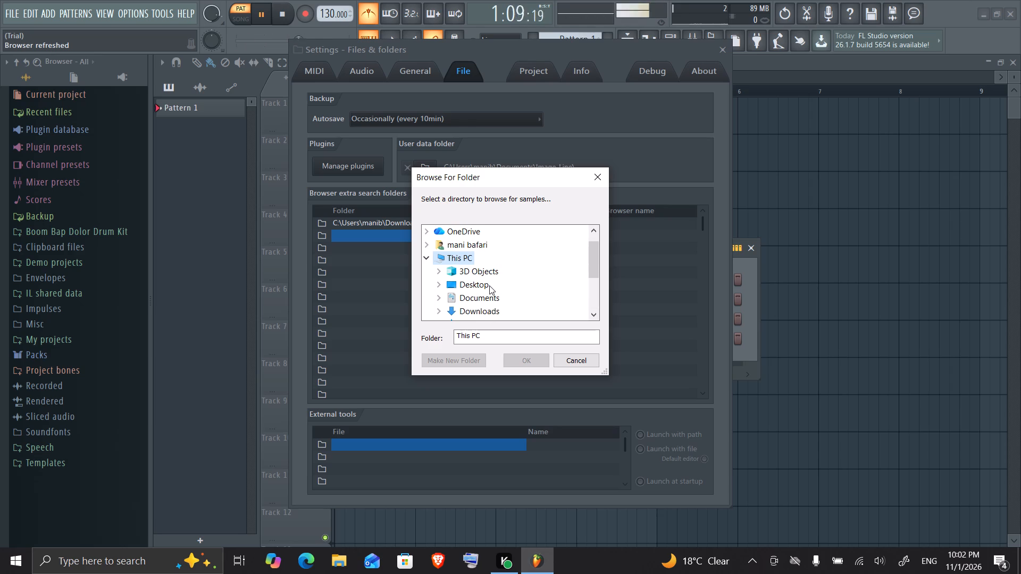
{"action": "scroll", "coordinate": [489, 285], "scroll_direction": "down", "scroll_amount": 1}
{"action": "left_click", "coordinate": [489, 273]}
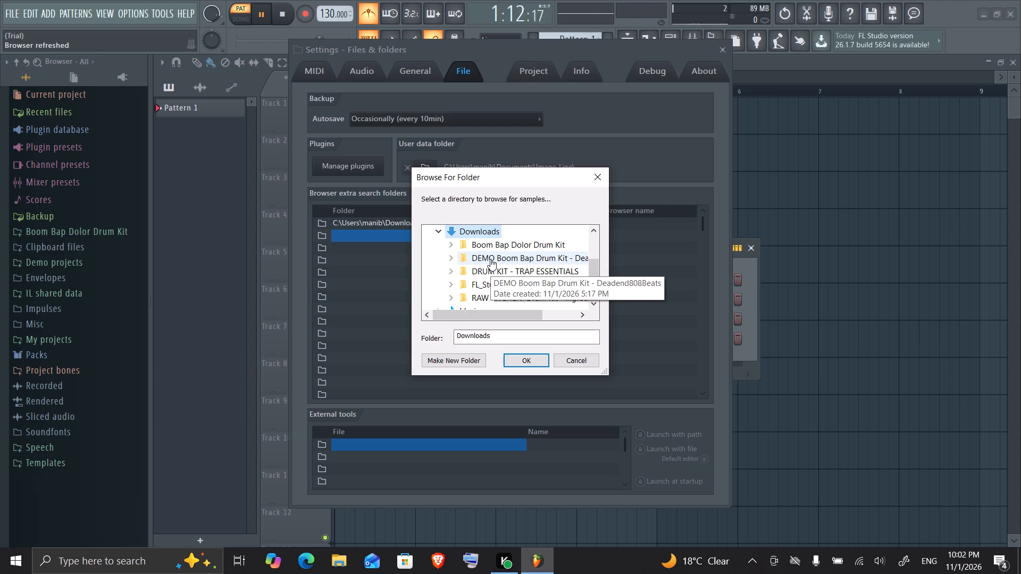
{"action": "left_click", "coordinate": [490, 259]}
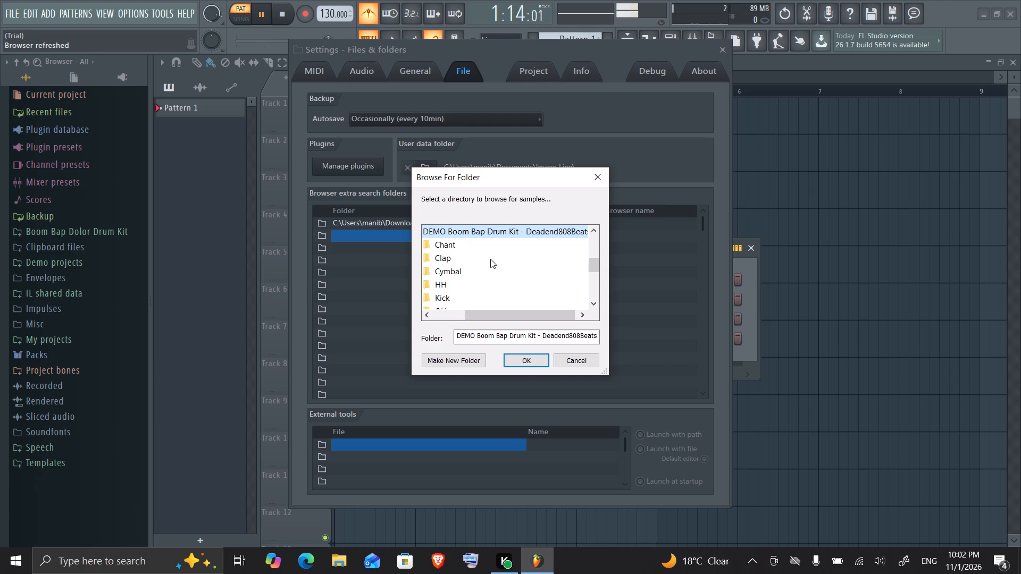
{"action": "scroll", "coordinate": [432, 236], "scroll_direction": "right", "scroll_amount": 2}
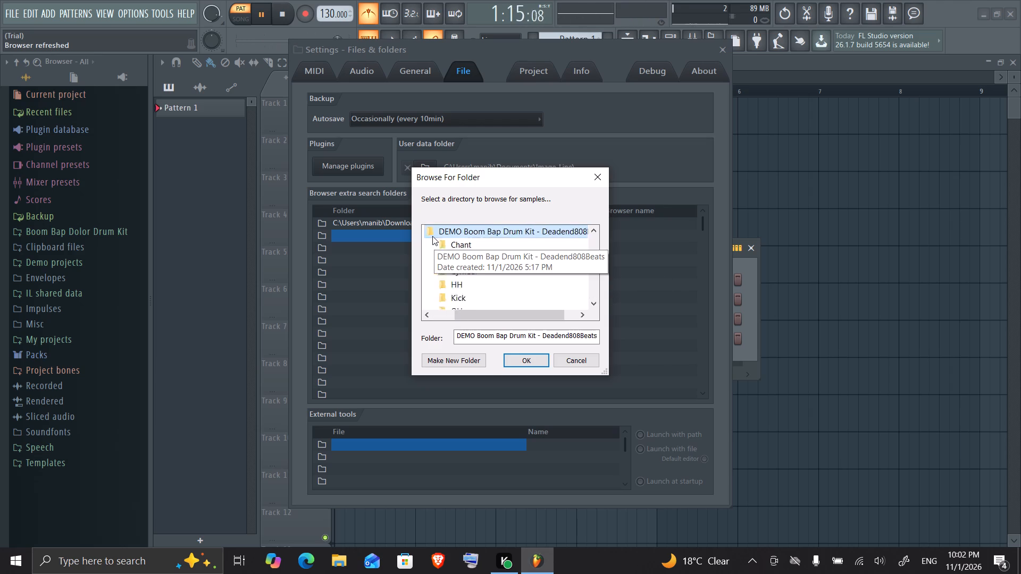
{"action": "scroll", "coordinate": [432, 236], "scroll_direction": "right", "scroll_amount": 4}
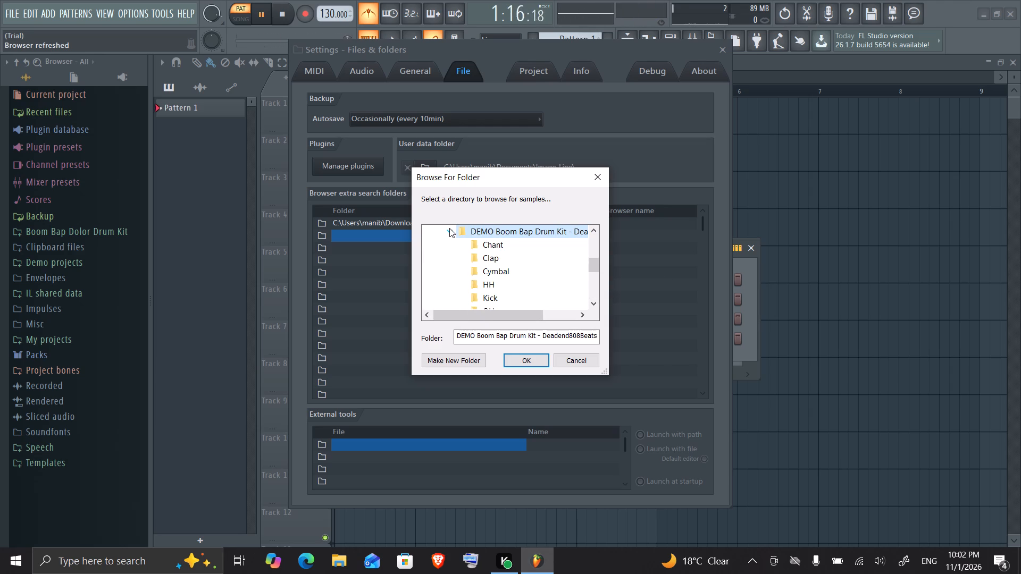
{"action": "left_click", "coordinate": [449, 228]}
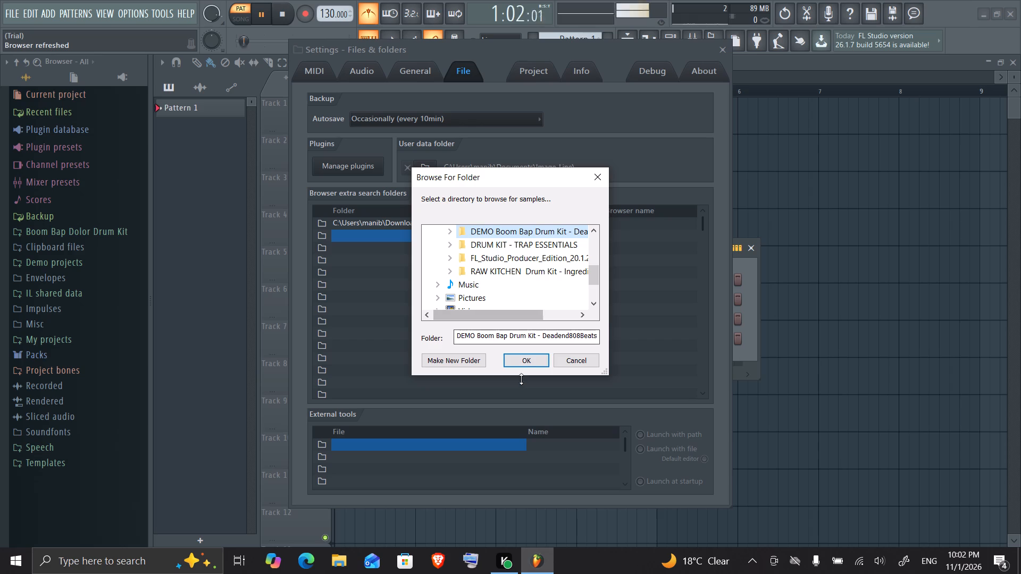
{"action": "left_click", "coordinate": [521, 366]}
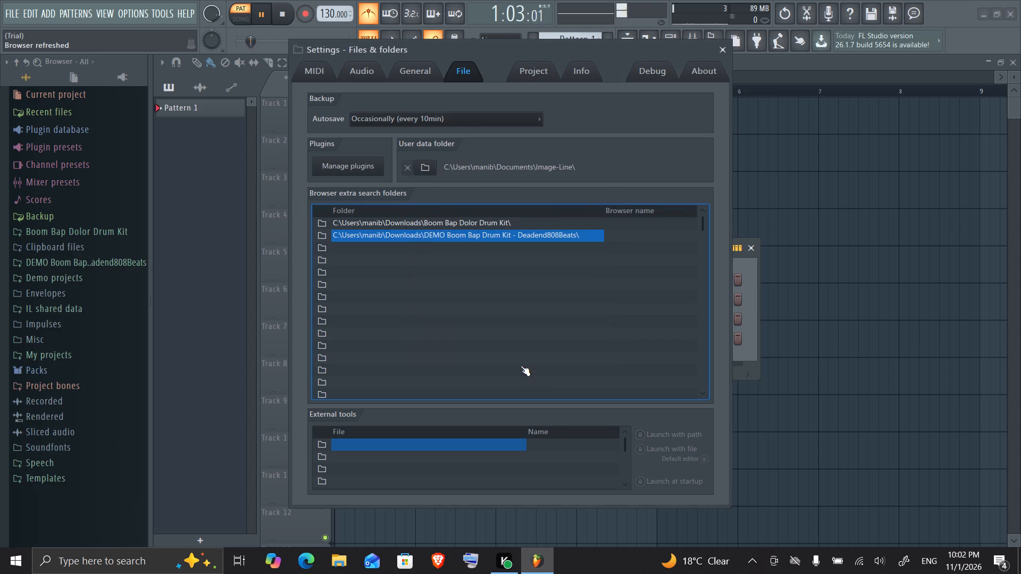
Add the DRUM KIT - TRAP ESSENTIALS folder from Downloads as the third browser extra search folder.
{"action": "scroll", "coordinate": [356, 254], "scroll_direction": "up", "scroll_amount": 1}
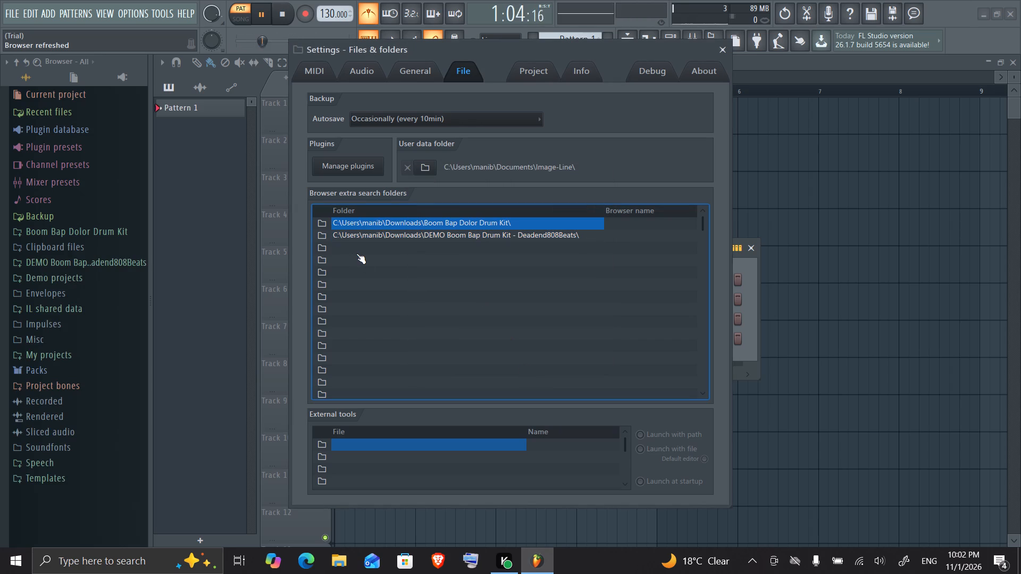
{"action": "left_click", "coordinate": [339, 249]}
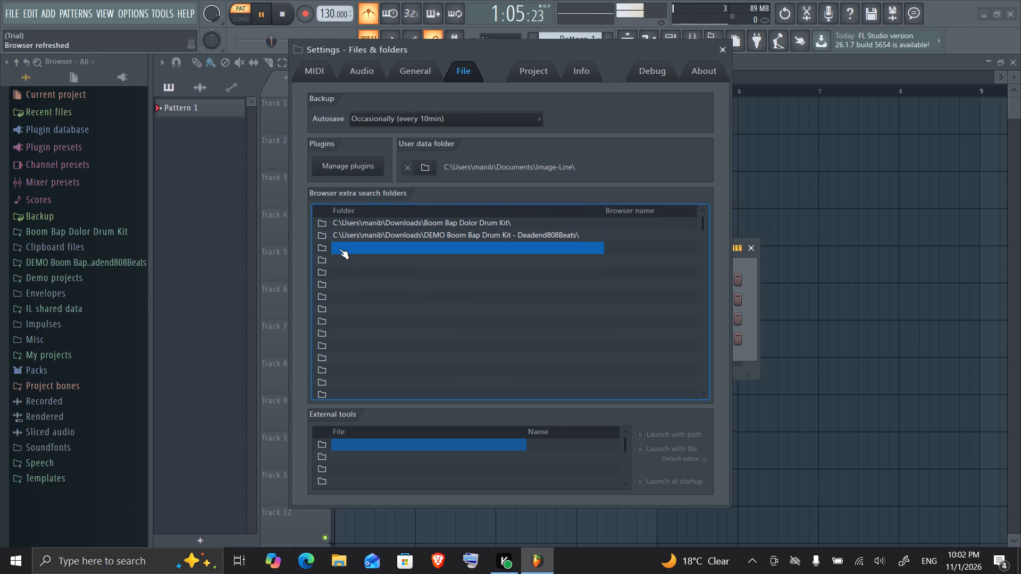
{"action": "left_click", "coordinate": [324, 249]}
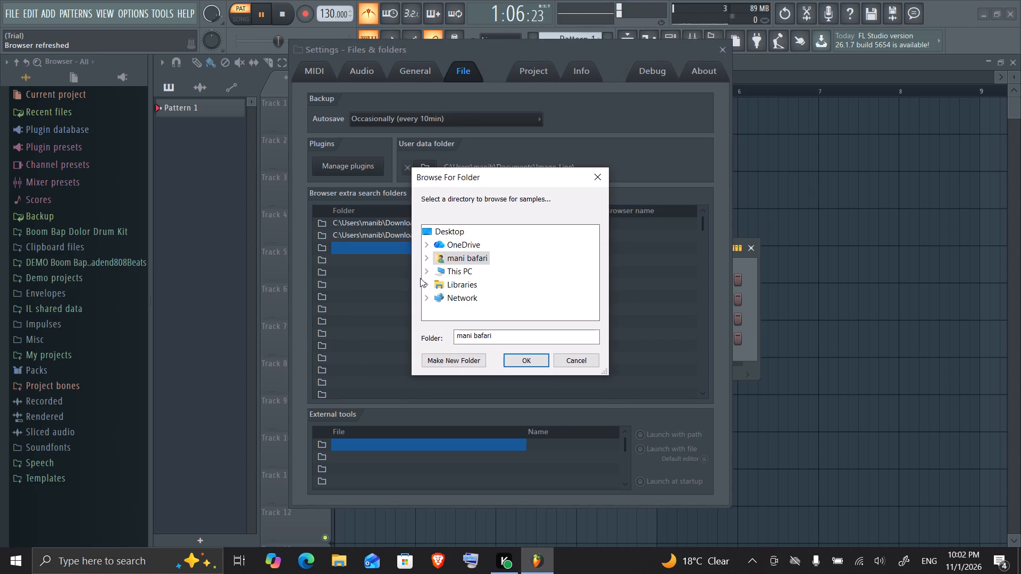
{"action": "left_click", "coordinate": [472, 269]}
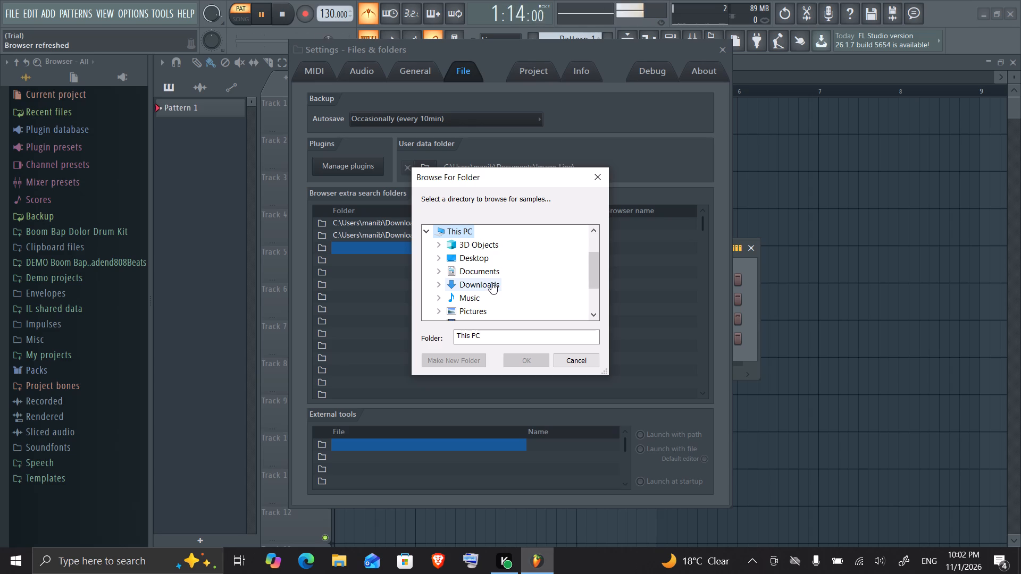
{"action": "scroll", "coordinate": [491, 282], "scroll_direction": "down", "scroll_amount": 1}
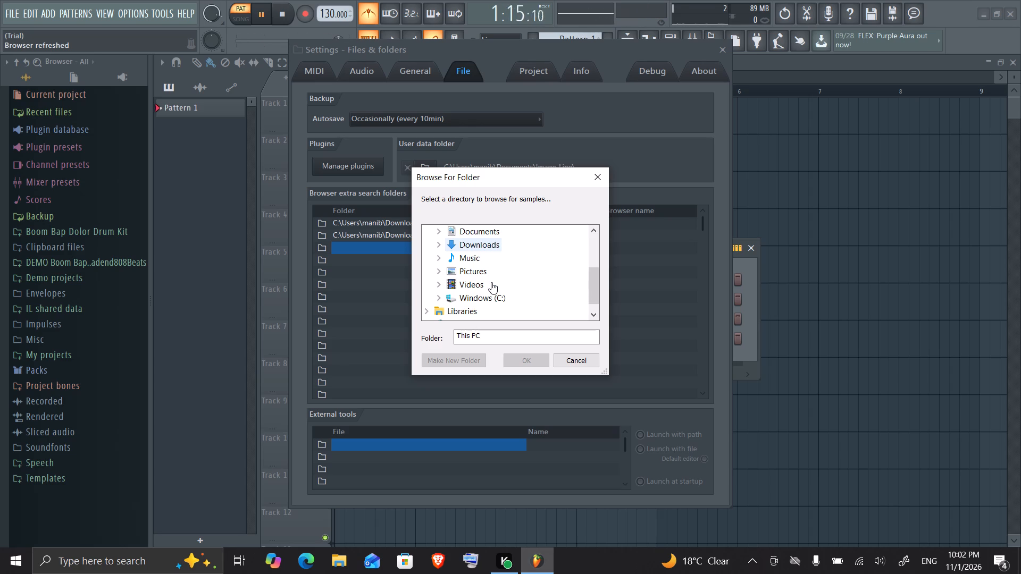
{"action": "scroll", "coordinate": [491, 282], "scroll_direction": "up", "scroll_amount": 2}
{"action": "scroll", "coordinate": [491, 282], "scroll_direction": "down", "scroll_amount": 2}
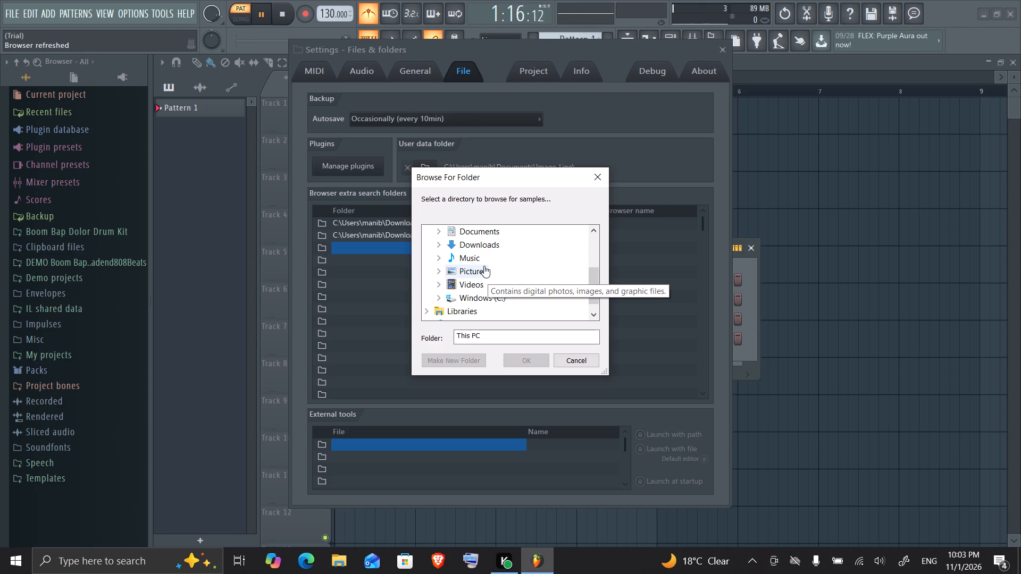
{"action": "scroll", "coordinate": [484, 266], "scroll_direction": "up", "scroll_amount": 3}
{"action": "scroll", "coordinate": [484, 266], "scroll_direction": "down", "scroll_amount": 2}
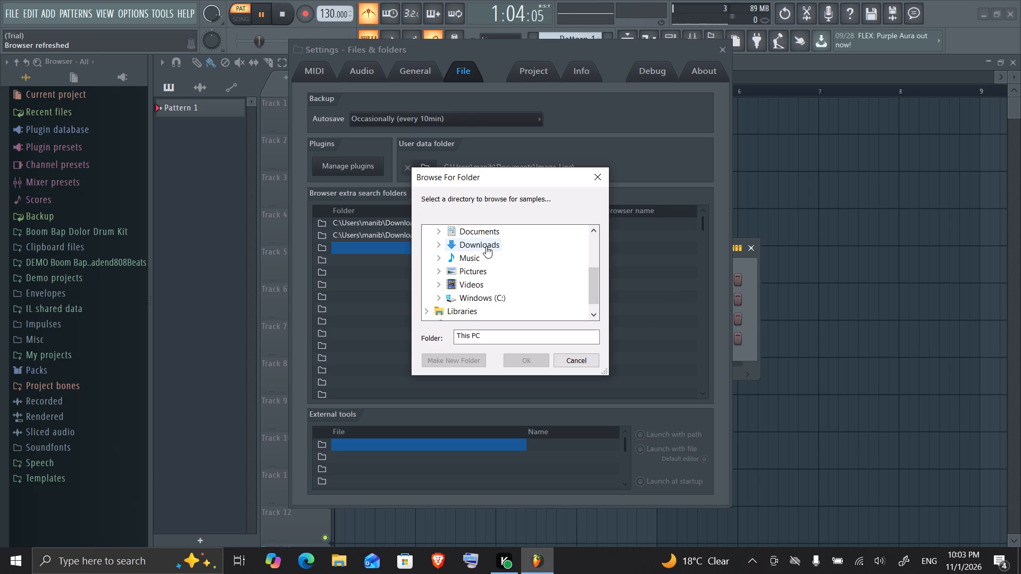
{"action": "left_click", "coordinate": [486, 246]}
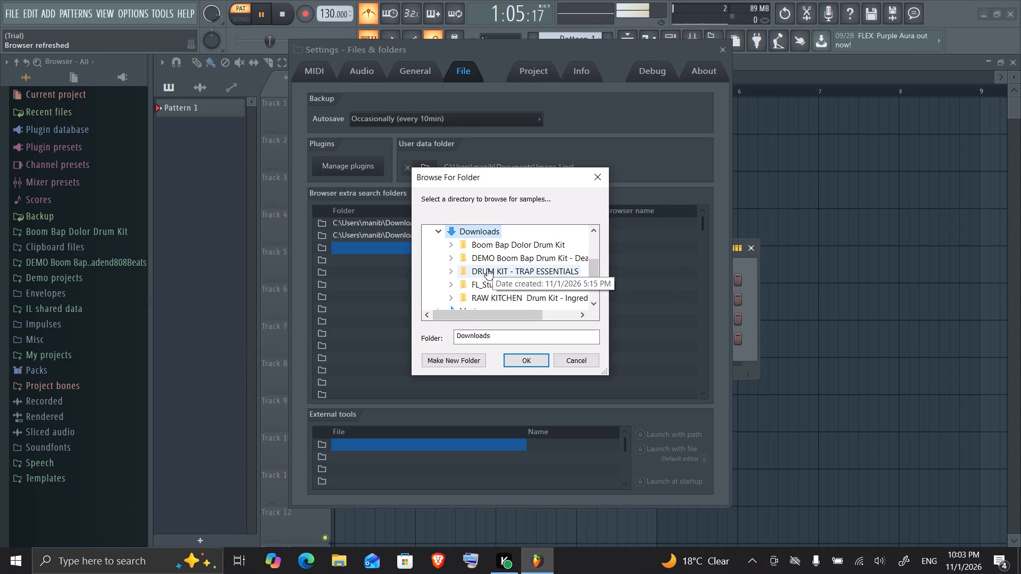
{"action": "left_click", "coordinate": [487, 268]}
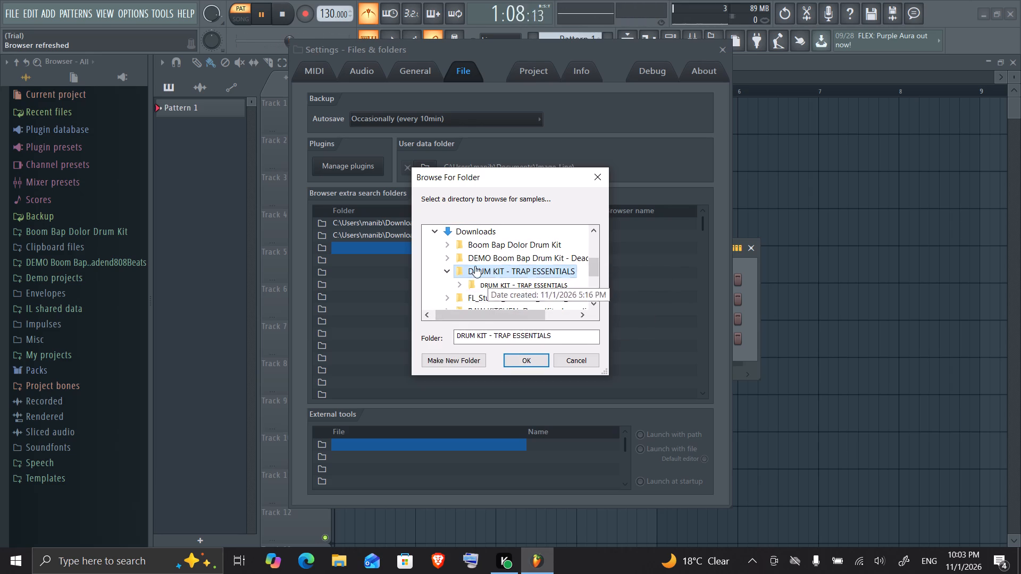
{"action": "left_click", "coordinate": [448, 273]}
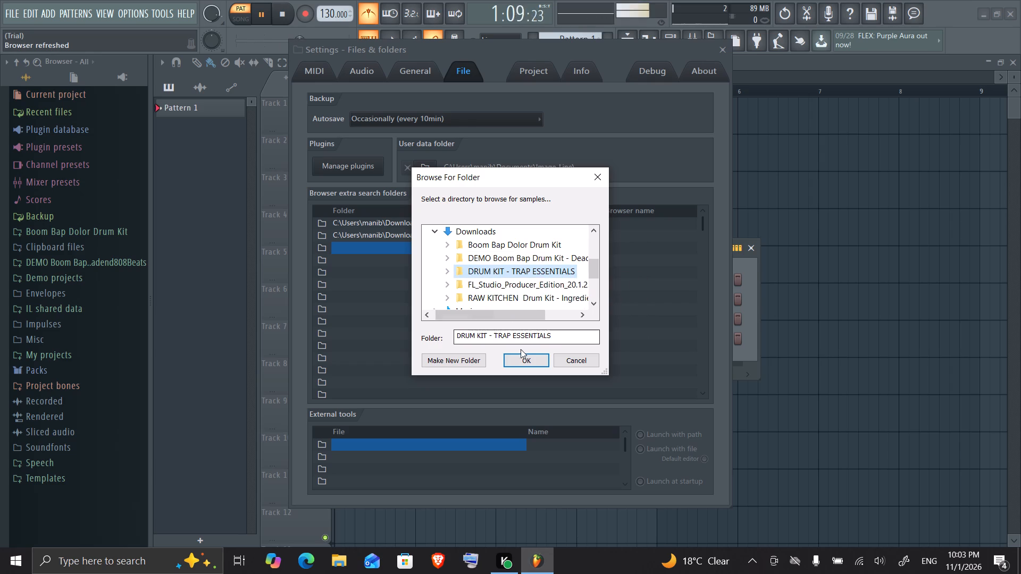
{"action": "left_click", "coordinate": [519, 357]}
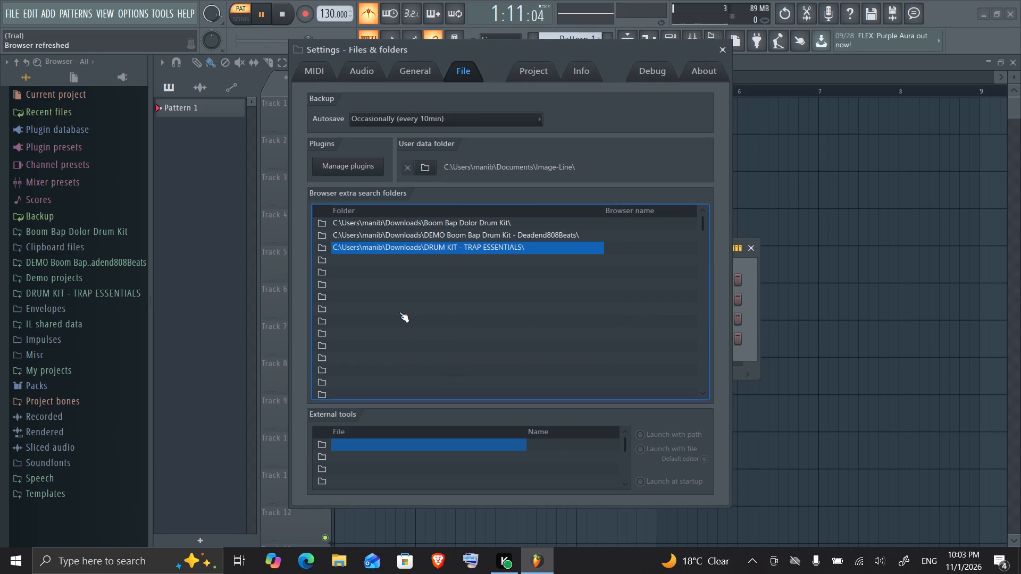
Add the RAW KITCHEN Drum Kit - Ingredients folder from Downloads as the fourth browser extra search folder.
{"action": "left_click", "coordinate": [321, 263]}
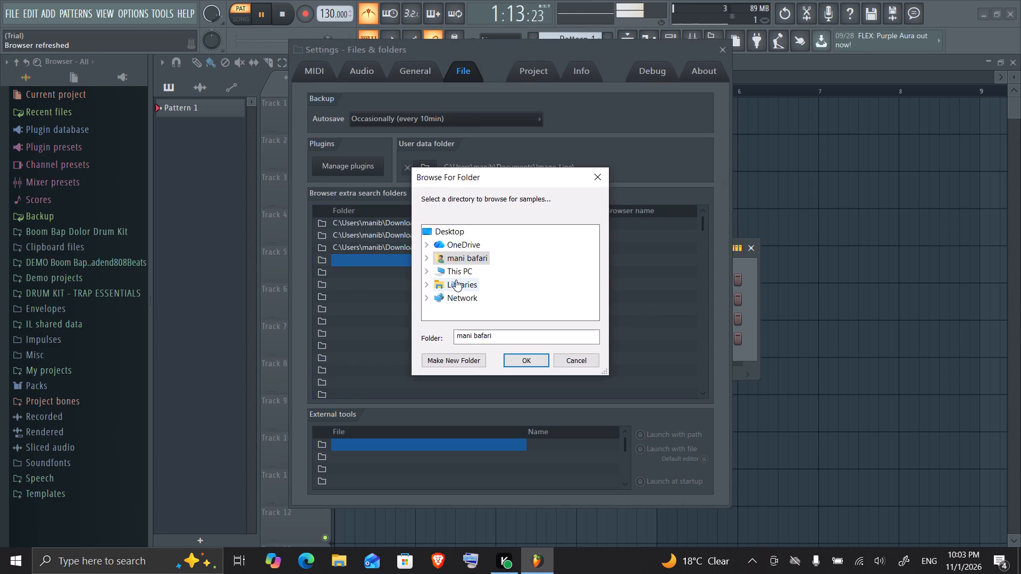
{"action": "double_click", "coordinate": [456, 279]}
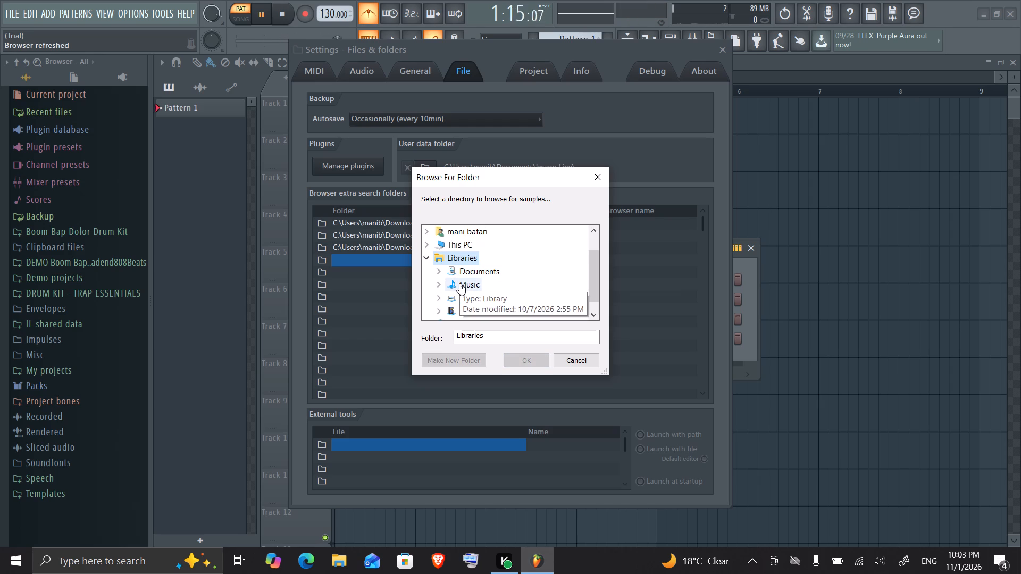
{"action": "left_click", "coordinate": [457, 247]}
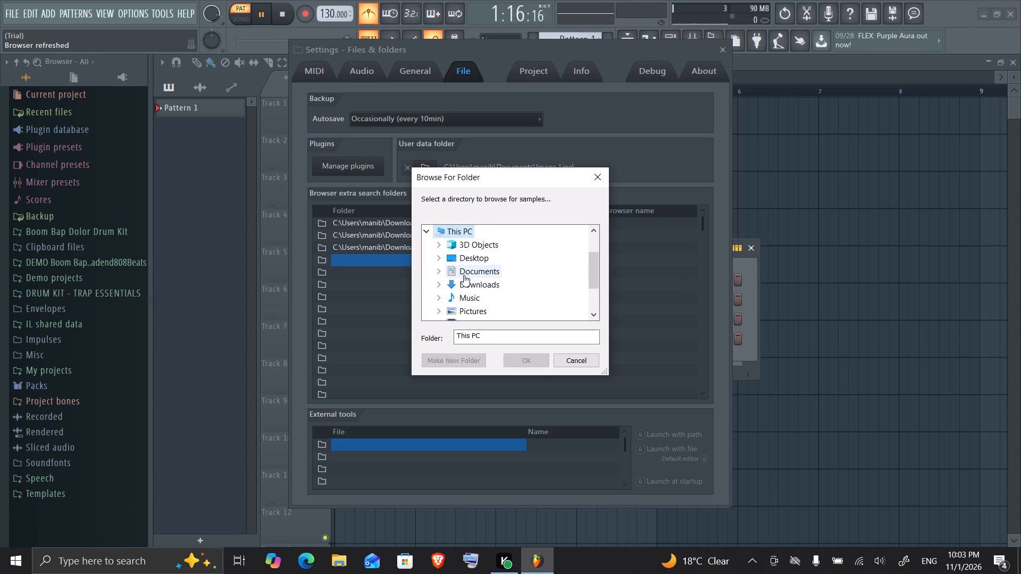
{"action": "left_click", "coordinate": [465, 281]}
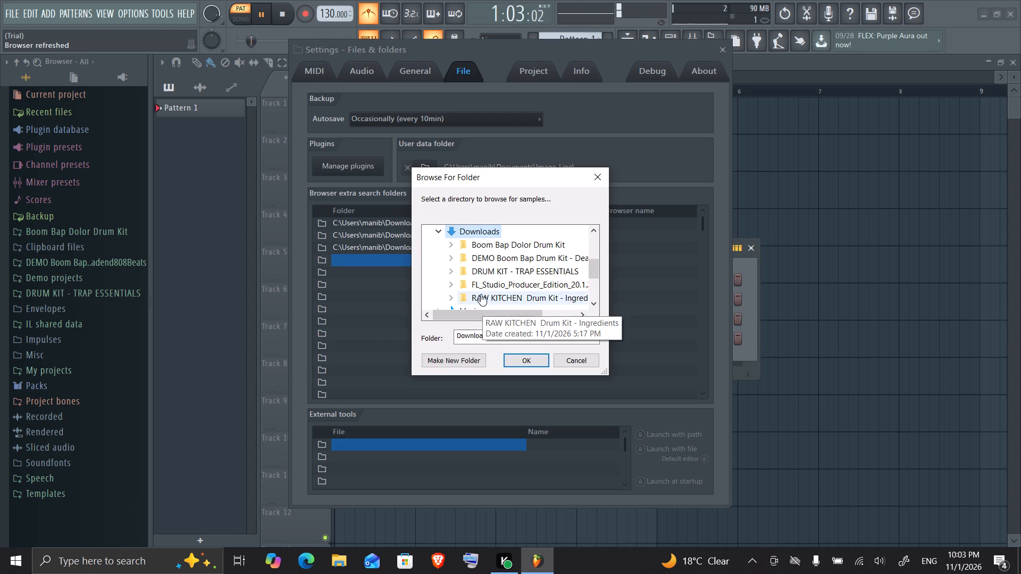
{"action": "scroll", "coordinate": [481, 294], "scroll_direction": "down", "scroll_amount": 3}
{"action": "scroll", "coordinate": [481, 294], "scroll_direction": "up", "scroll_amount": 4}
{"action": "scroll", "coordinate": [481, 294], "scroll_direction": "down", "scroll_amount": 2}
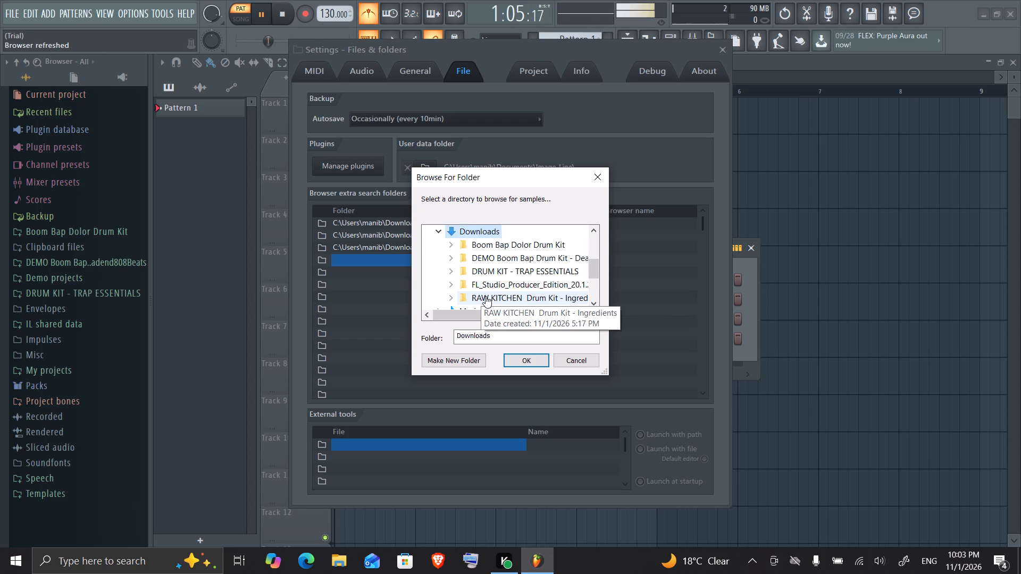
{"action": "left_click", "coordinate": [486, 296]}
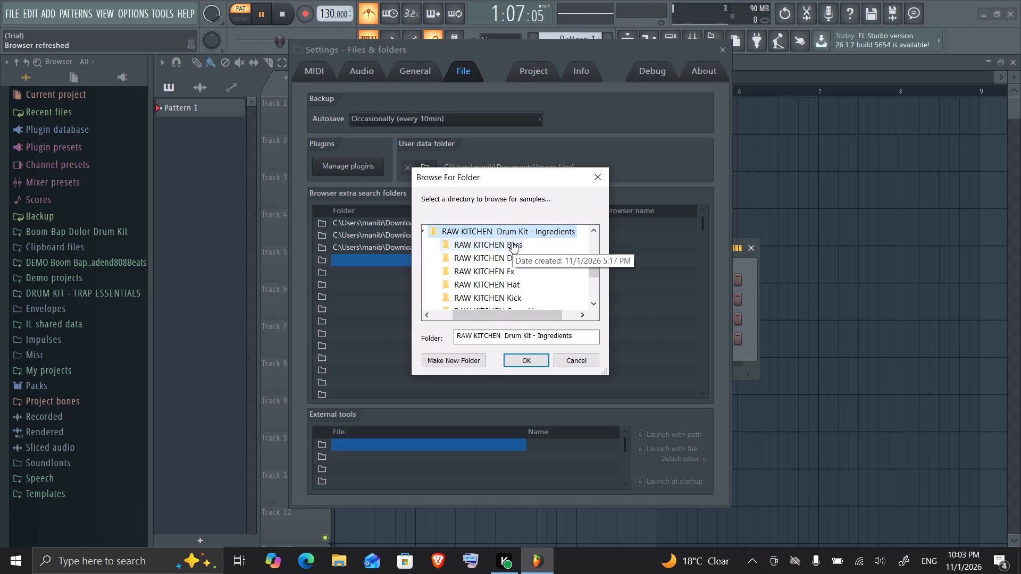
{"action": "left_click", "coordinate": [426, 232]}
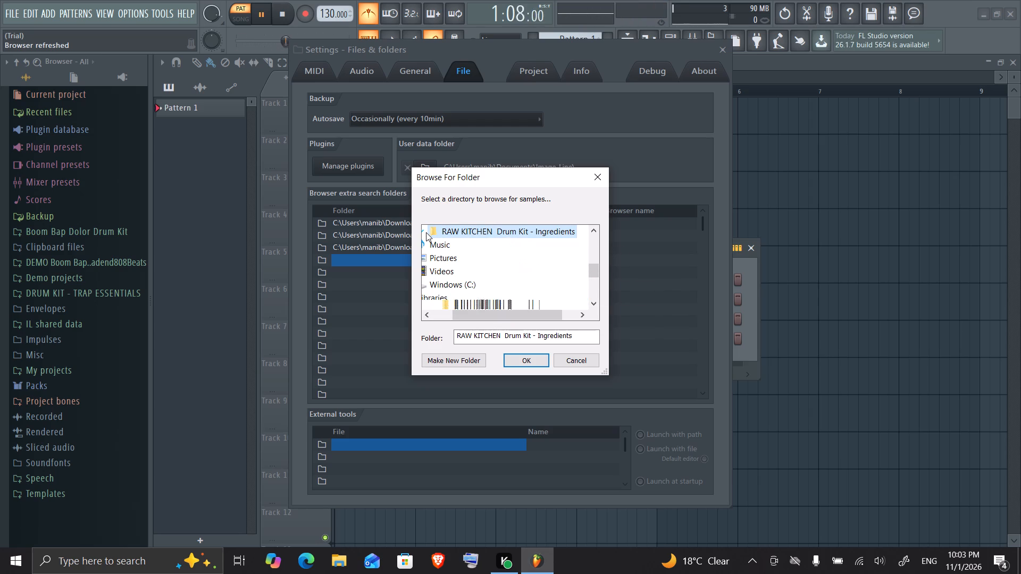
{"action": "left_click", "coordinate": [523, 357]}
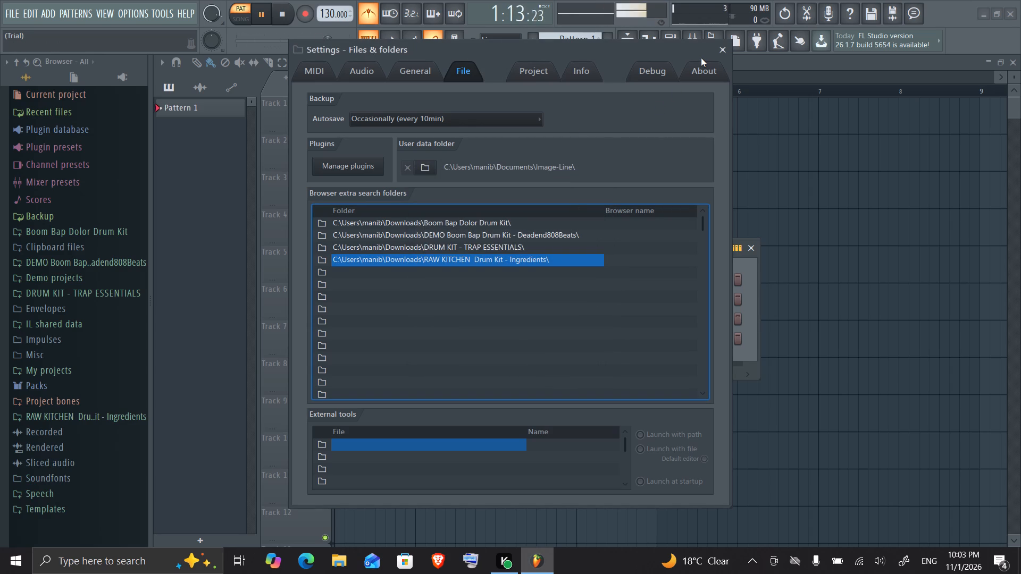
Examine the contents of the added DEMO Boom Bap and DRUM KIT - TRAP ESSENTIALS folders in the Browser.
{"action": "left_click", "coordinate": [94, 258]}
{"action": "left_click", "coordinate": [70, 277]}
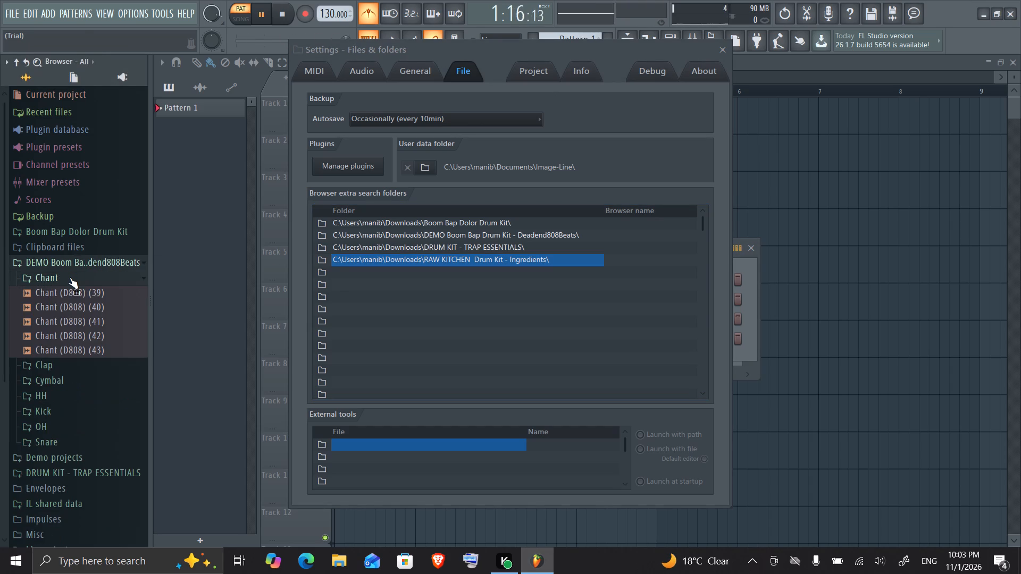
{"action": "left_click", "coordinate": [72, 263]}
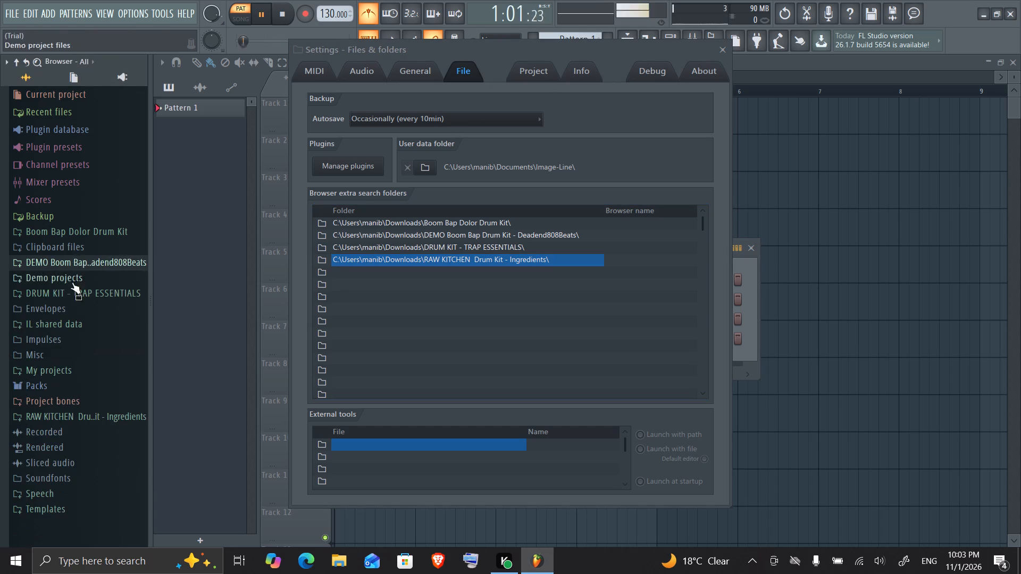
{"action": "left_click", "coordinate": [72, 305]}
{"action": "left_click", "coordinate": [72, 293]}
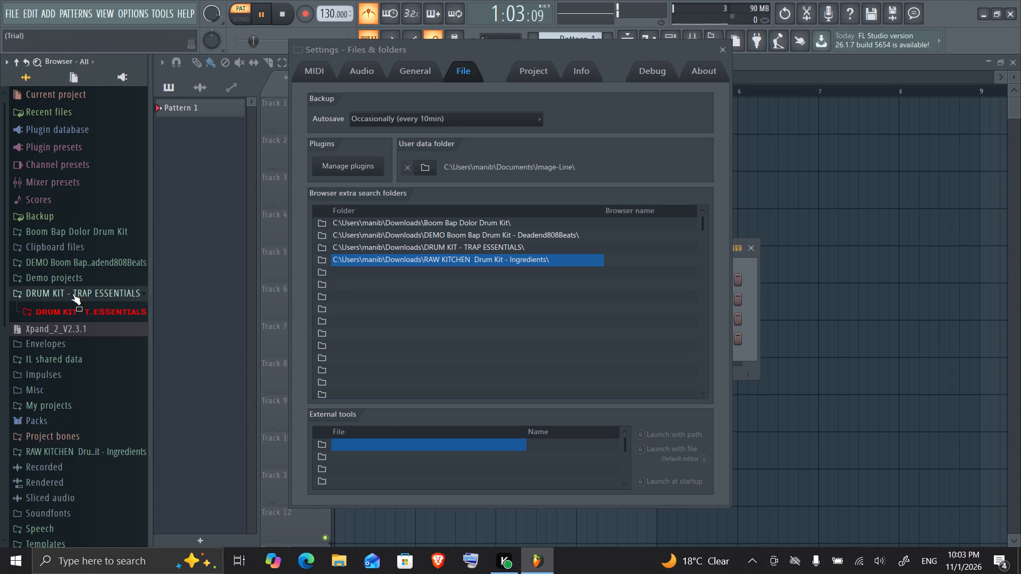
{"action": "left_click", "coordinate": [73, 307]}
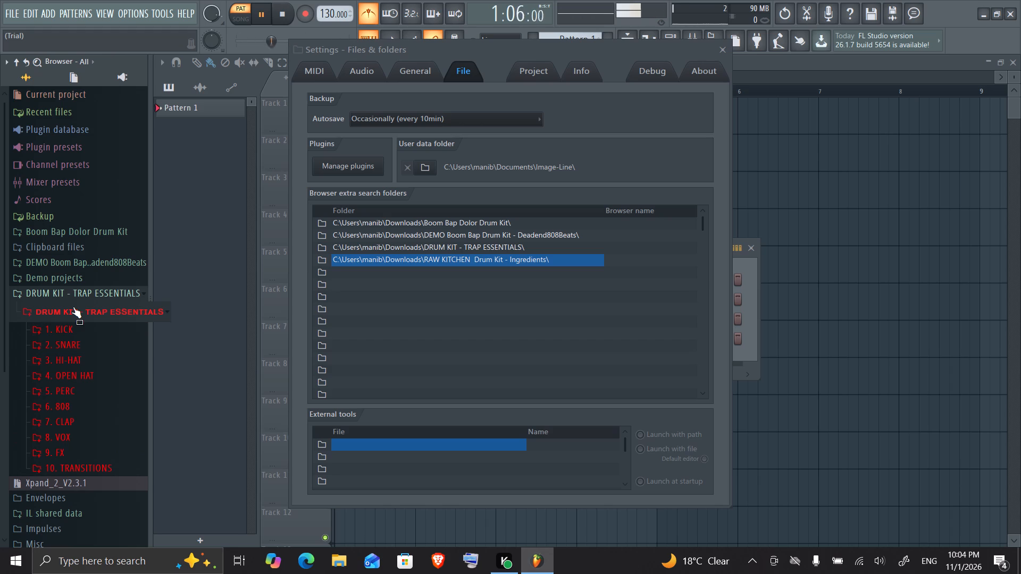
{"action": "left_click", "coordinate": [72, 293]}
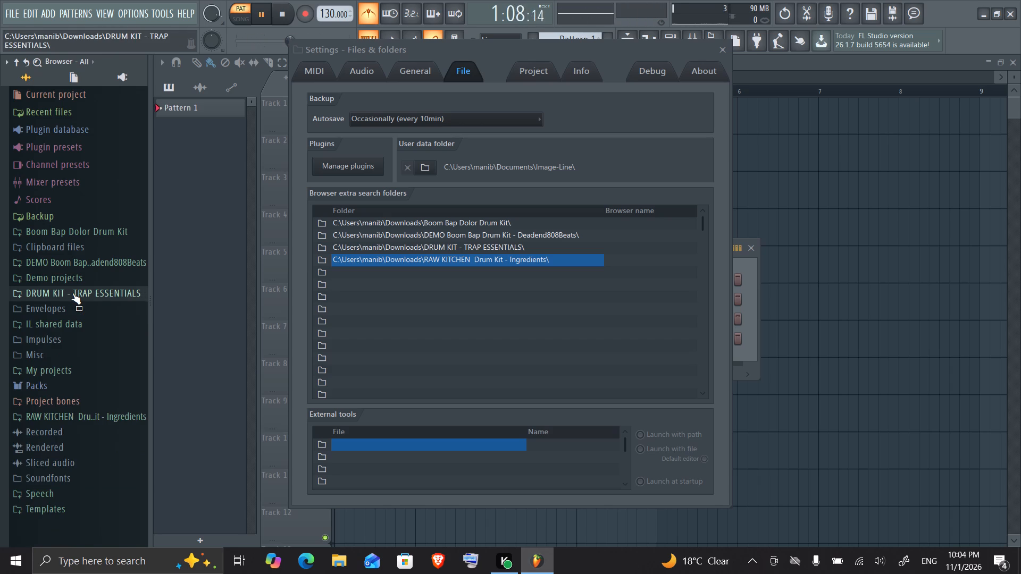
{"action": "left_click", "coordinate": [72, 293]}
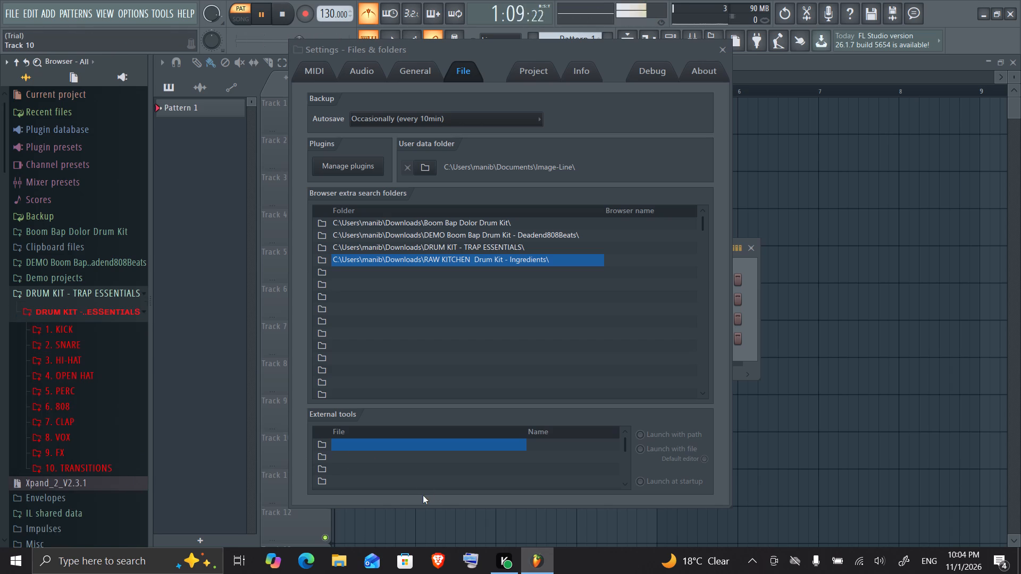
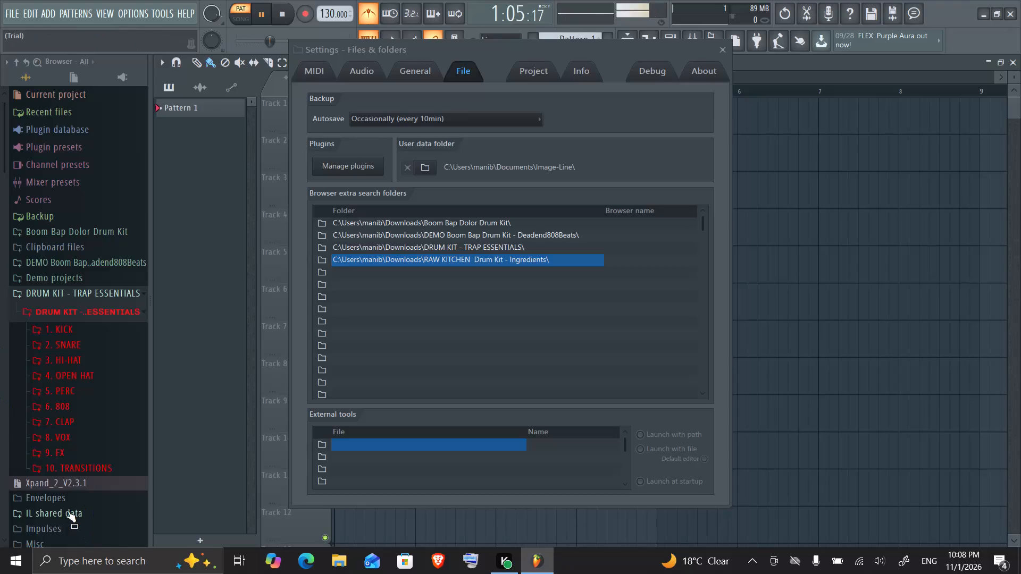
Search Windows for "about", open the About your PC system settings and examine the device specifications.
{"action": "left_click", "coordinate": [79, 558]}
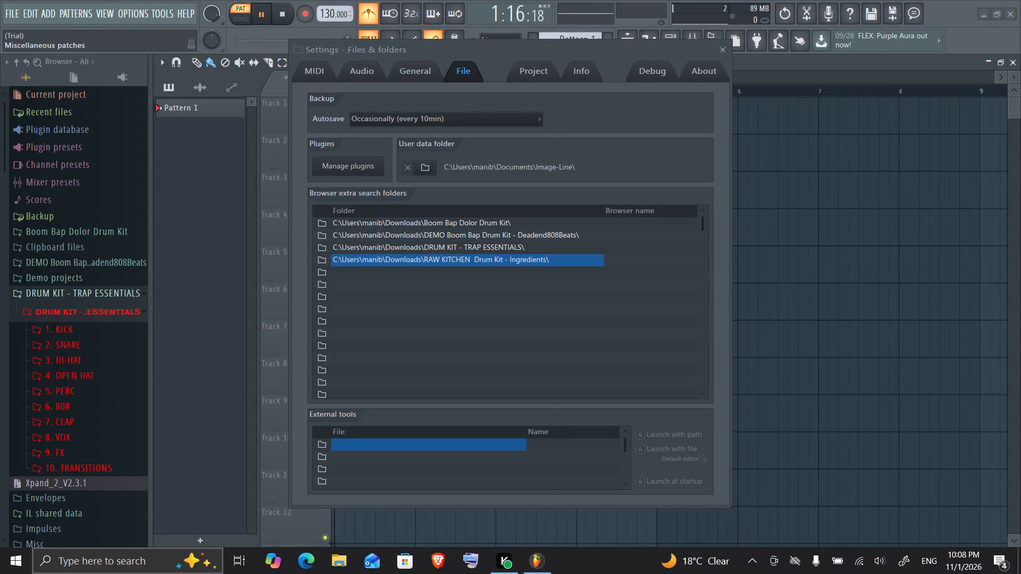
{"action": "key", "text": "a"}
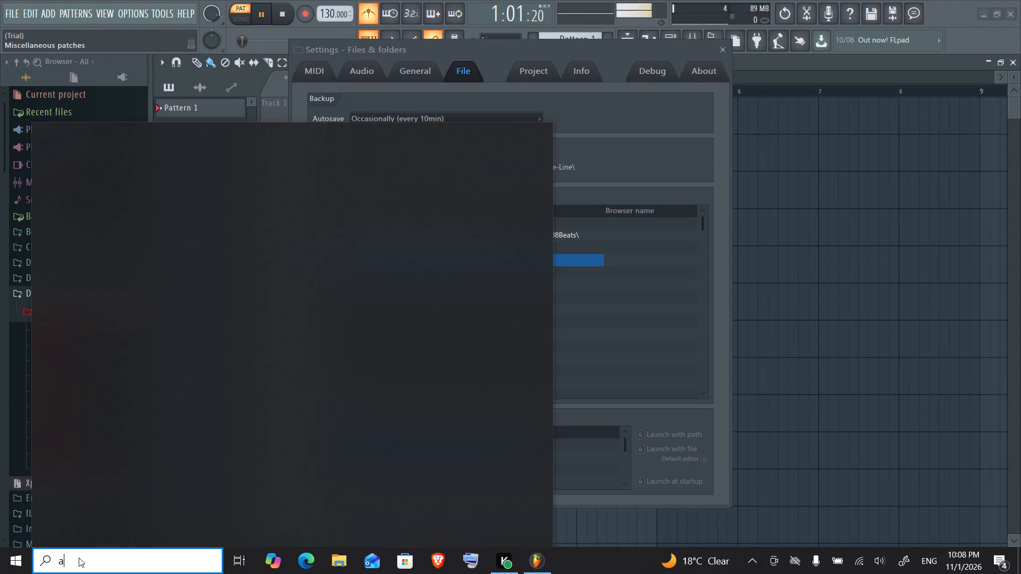
{"action": "key", "text": "b"}
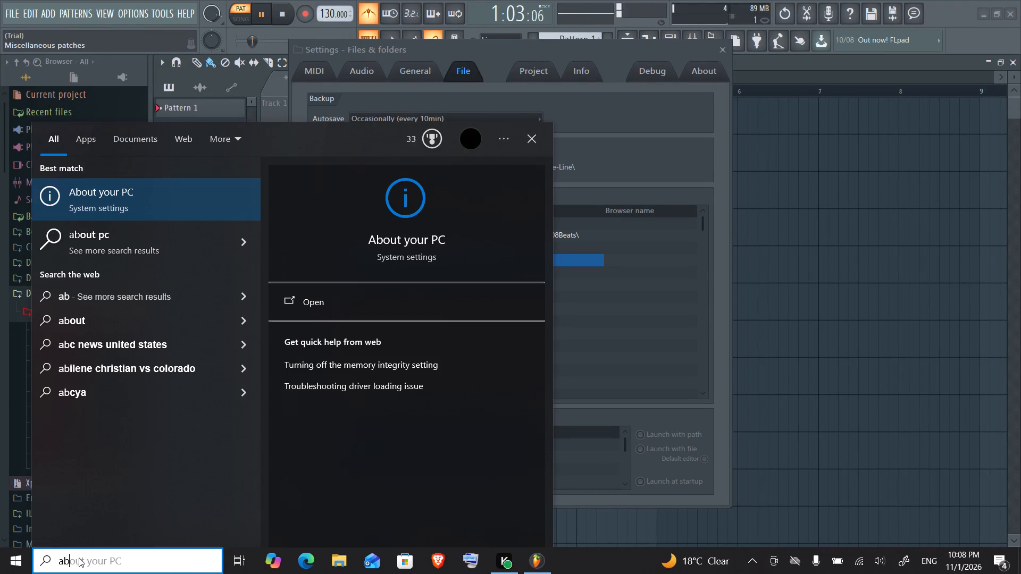
{"action": "type", "text": "out"}
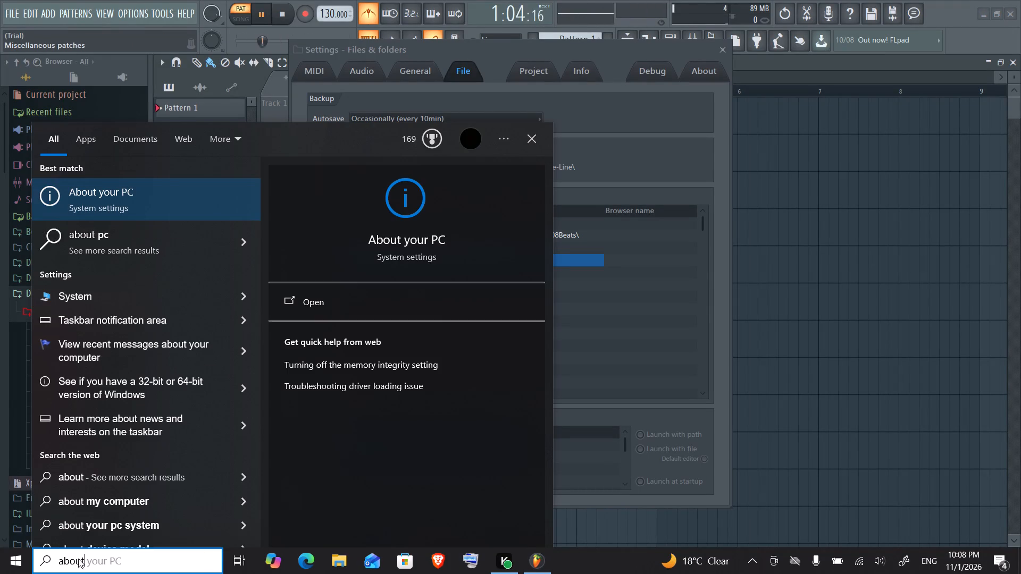
{"action": "left_click", "coordinate": [330, 303]}
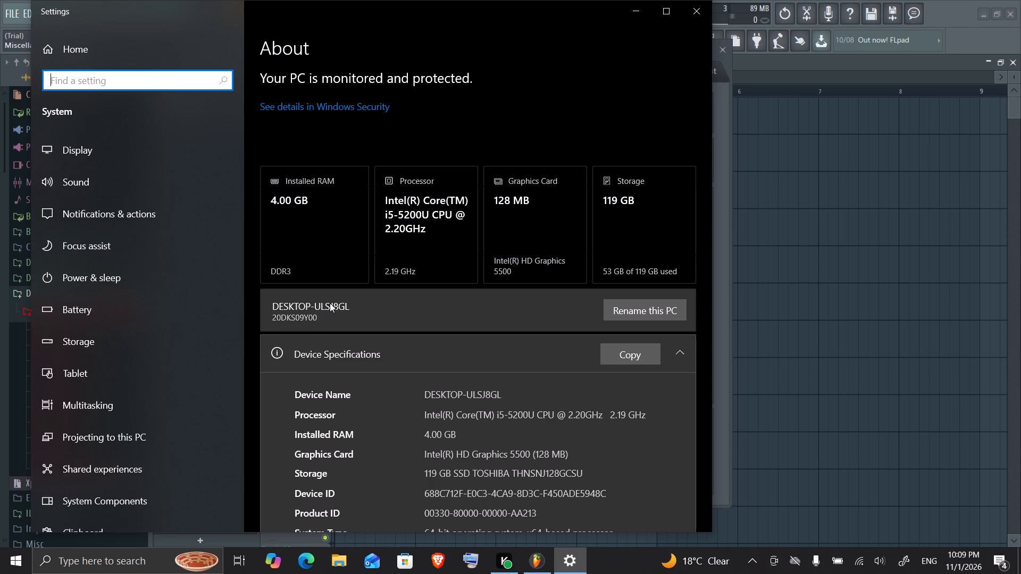
{"action": "scroll", "coordinate": [330, 303], "scroll_direction": "down", "scroll_amount": 3}
{"action": "scroll", "coordinate": [330, 303], "scroll_direction": "up", "scroll_amount": 1}
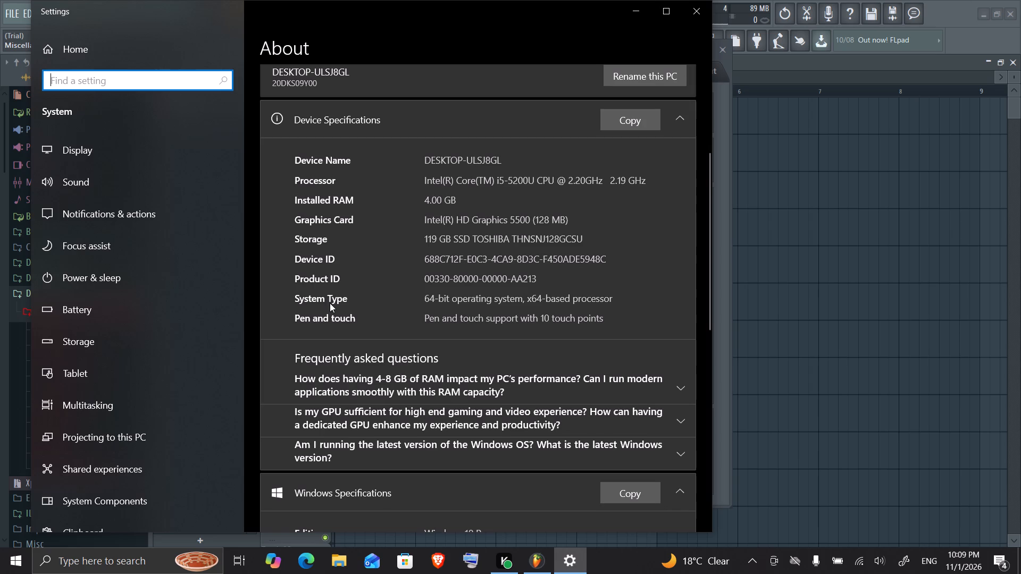
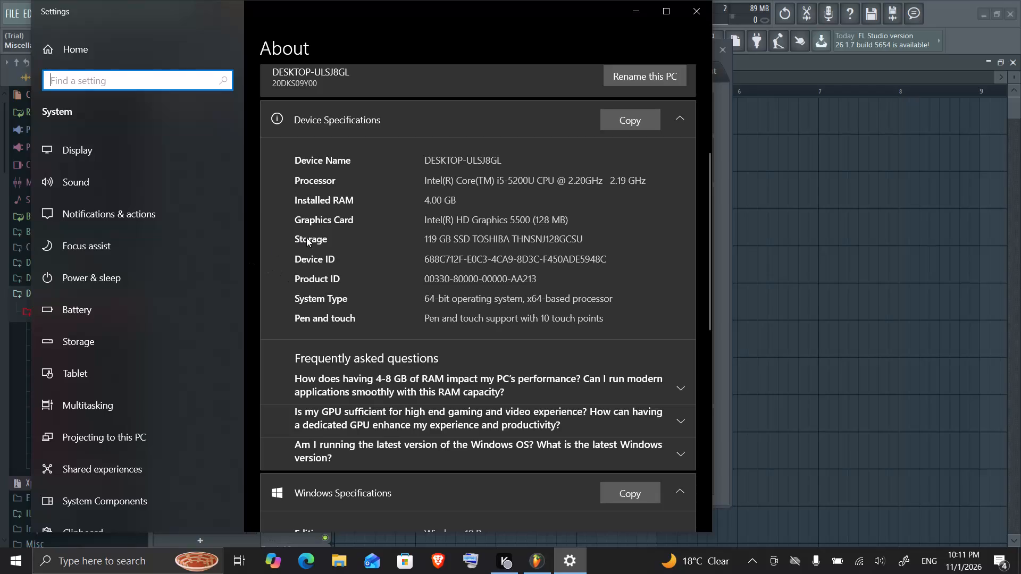
Minimize the Windows Settings window, return to FL Studio and close its Files & folders settings to leave the Playlist clear.
{"action": "left_click", "coordinate": [645, 10]}
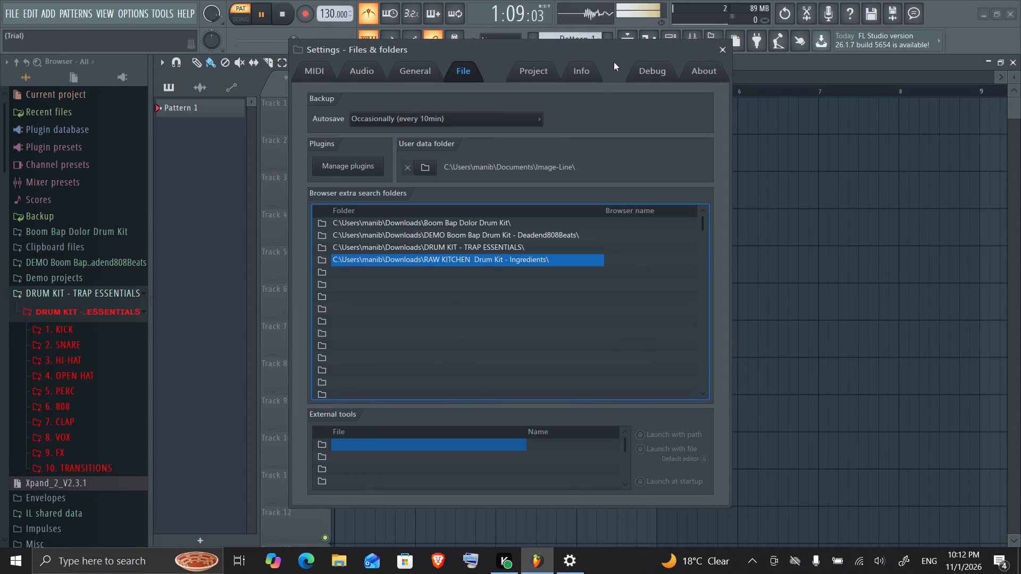
{"action": "left_click", "coordinate": [188, 157]}
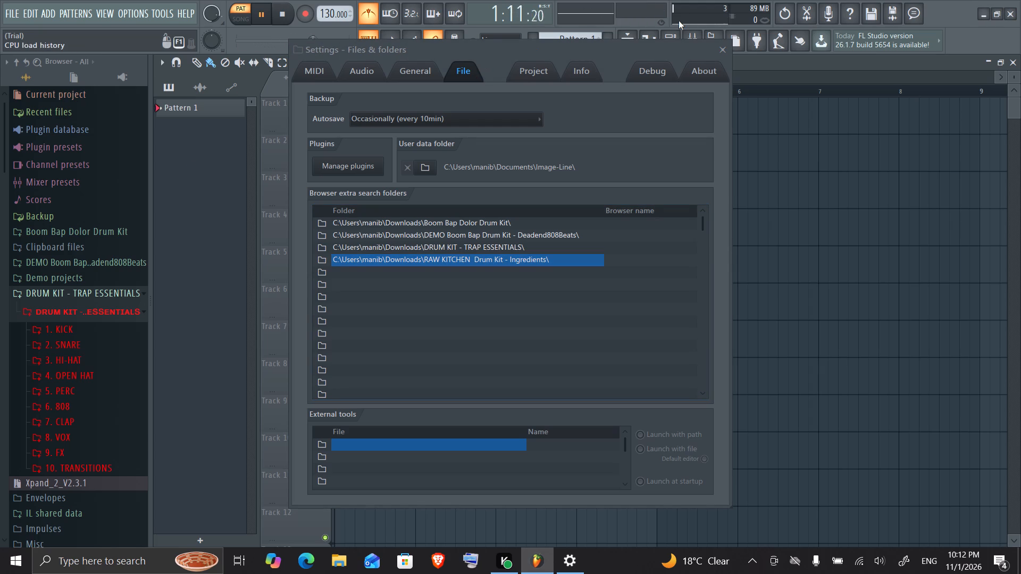
{"action": "left_click", "coordinate": [724, 49]}
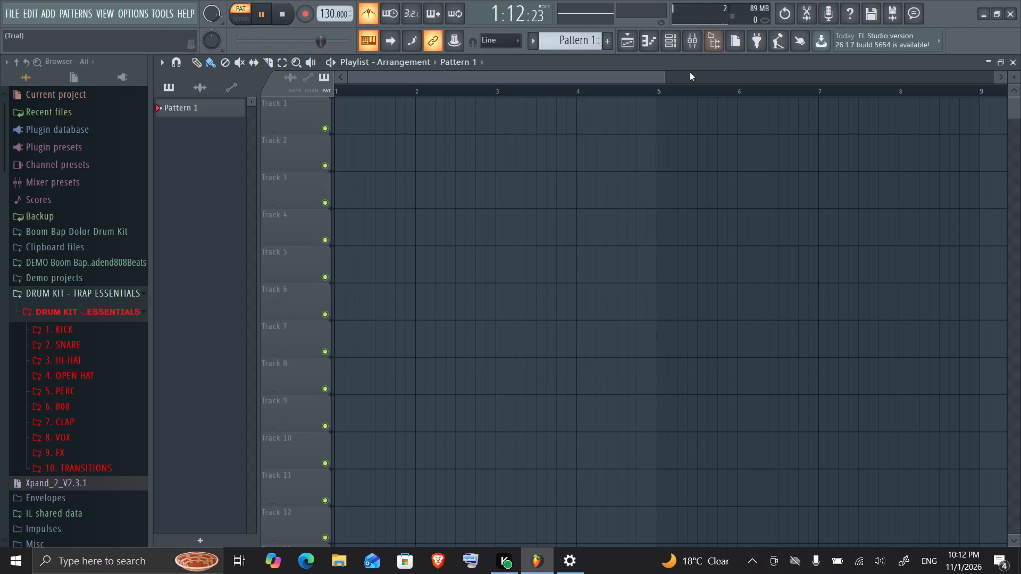
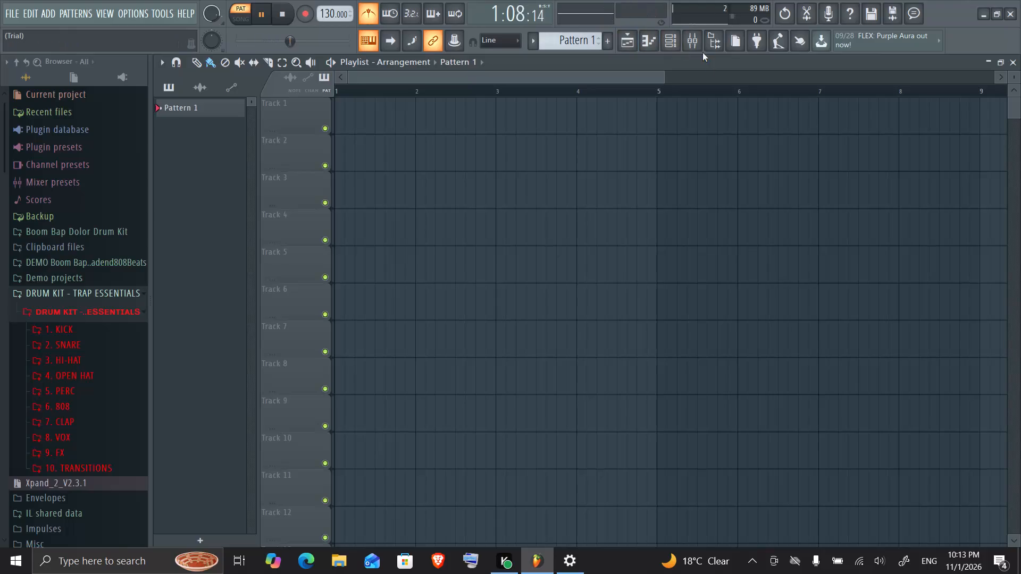
Audition kicks from the Trap Essentials kit and add Buttery Kick to the Channel rack as a new channel between Kick and Clap.
{"action": "left_click", "coordinate": [674, 38]}
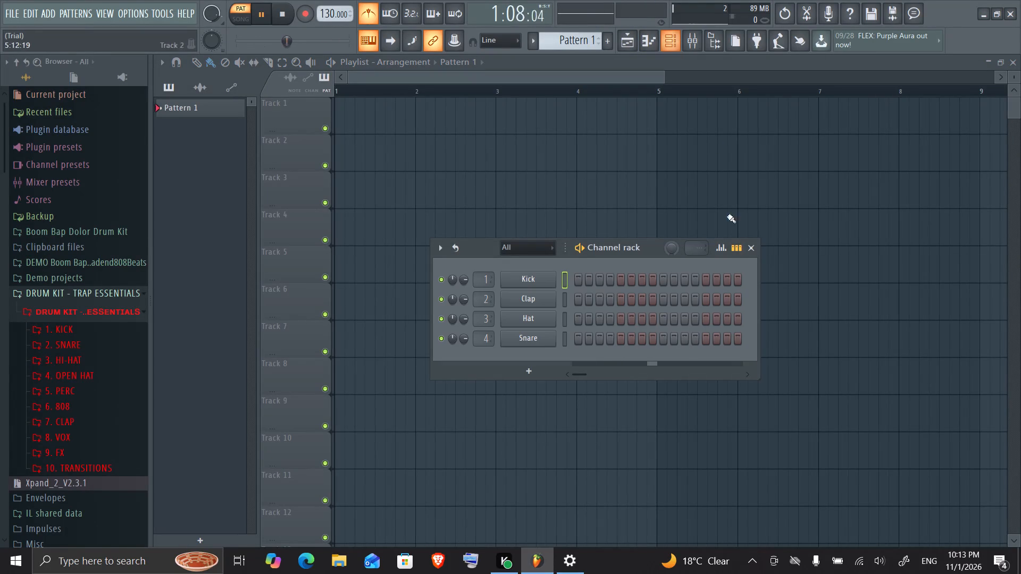
{"action": "left_click", "coordinate": [68, 329]}
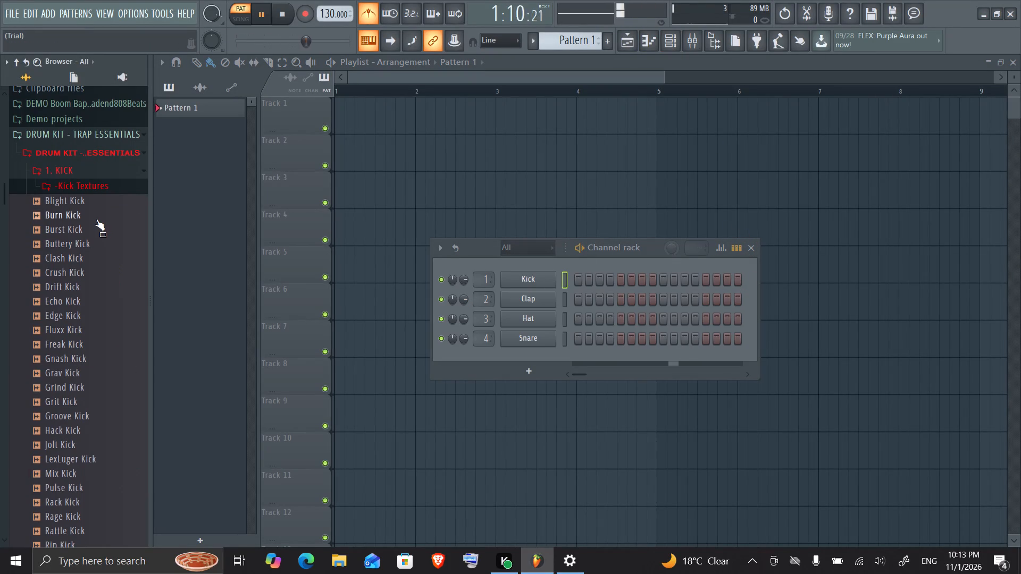
{"action": "triple_click", "coordinate": [96, 219]}
{"action": "double_click", "coordinate": [96, 220]}
{"action": "triple_click", "coordinate": [92, 239]}
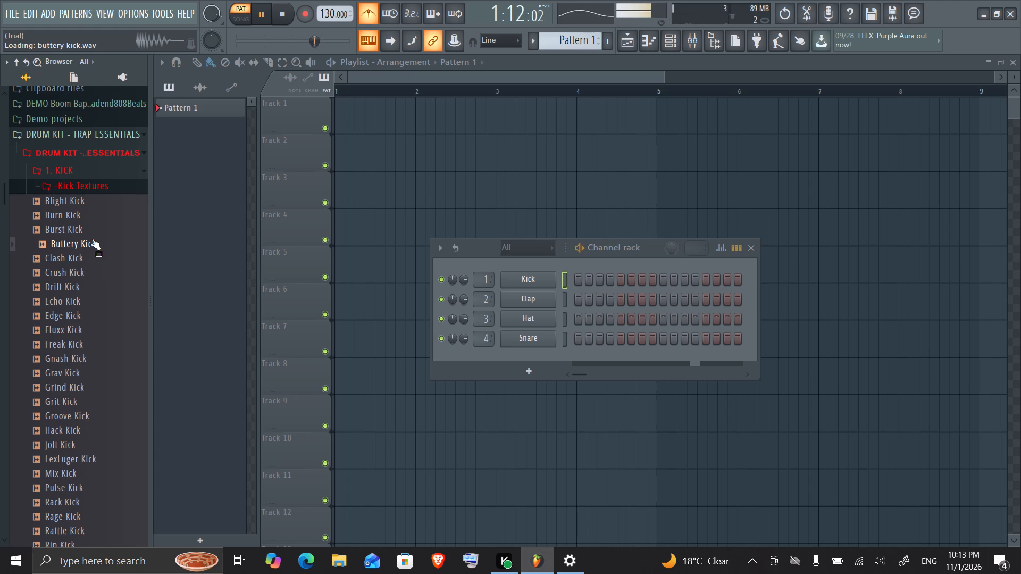
{"action": "left_click", "coordinate": [92, 239]}
{"action": "left_click_drag", "start_coordinate": [92, 239], "coordinate": [536, 285]}
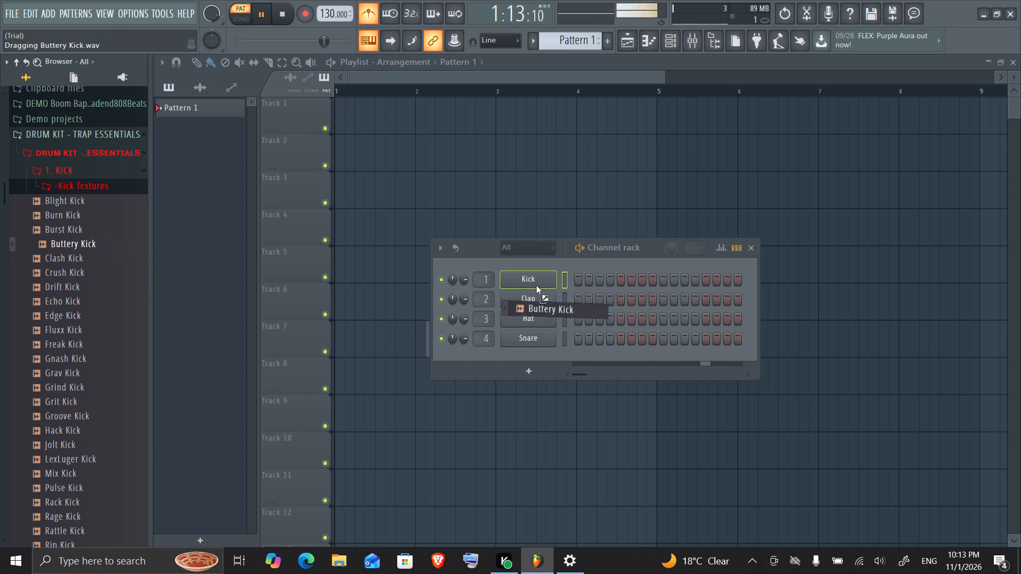
{"action": "left_click_drag", "start_coordinate": [536, 285], "coordinate": [534, 288]}
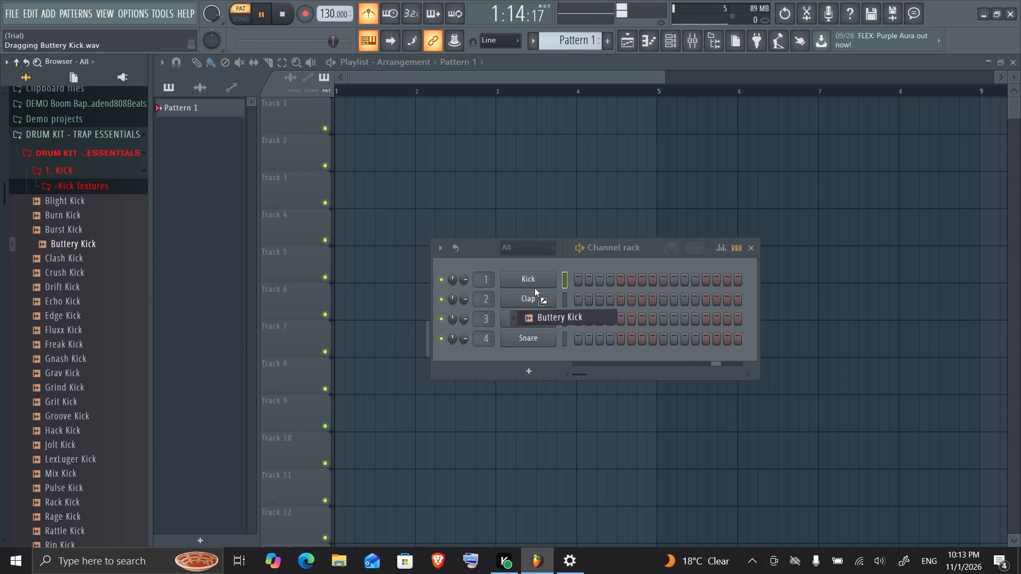
{"action": "left_click_drag", "start_coordinate": [534, 288], "coordinate": [513, 290]}
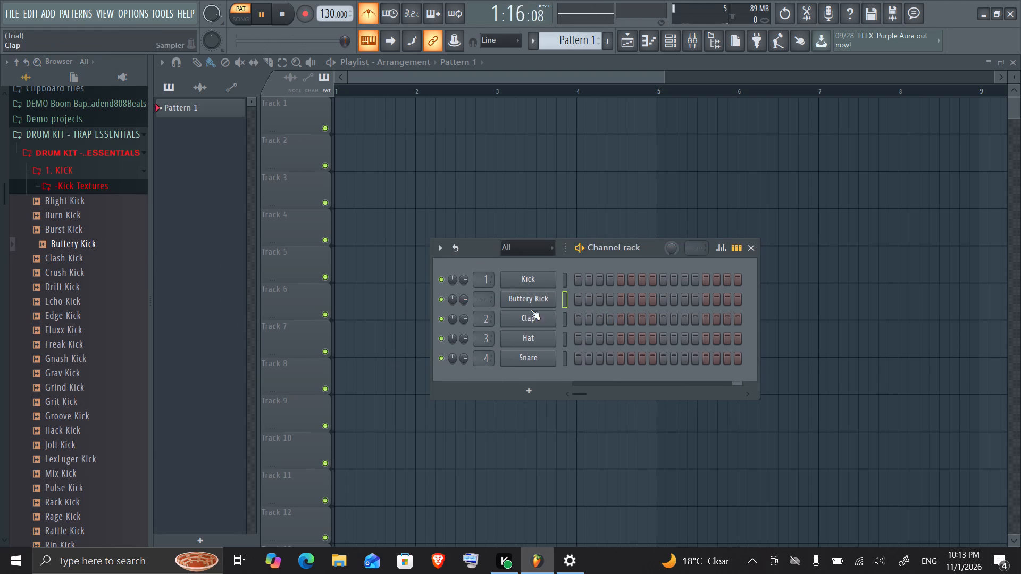
Place a hit on the first step of the Buttery Kick channel in Pattern 1.
{"action": "left_click", "coordinate": [579, 304]}
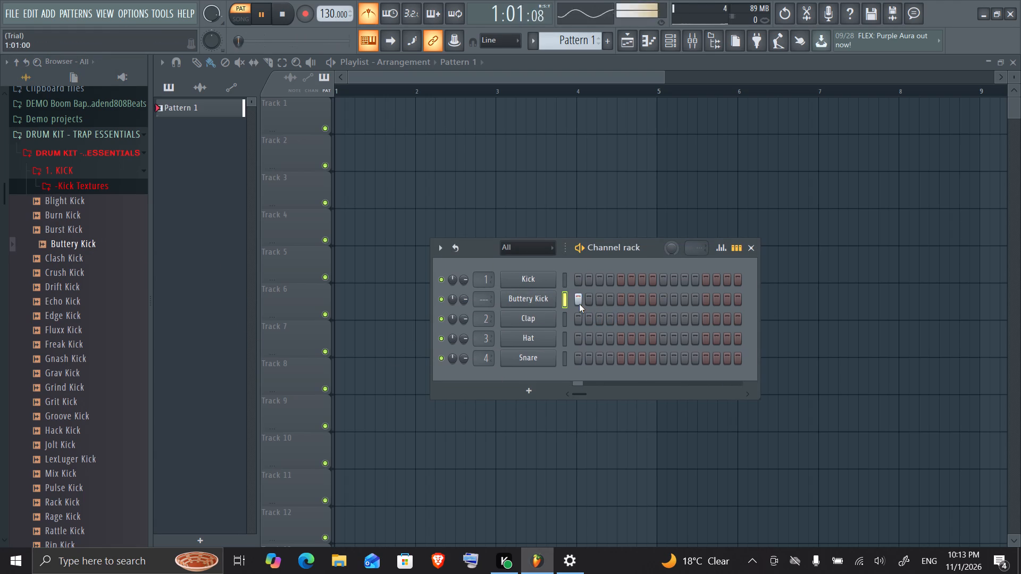
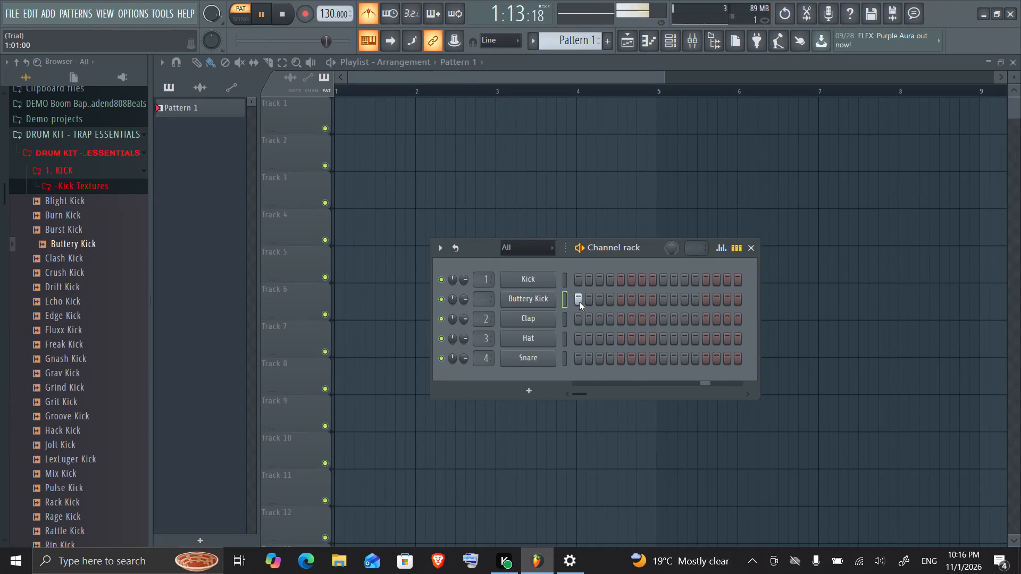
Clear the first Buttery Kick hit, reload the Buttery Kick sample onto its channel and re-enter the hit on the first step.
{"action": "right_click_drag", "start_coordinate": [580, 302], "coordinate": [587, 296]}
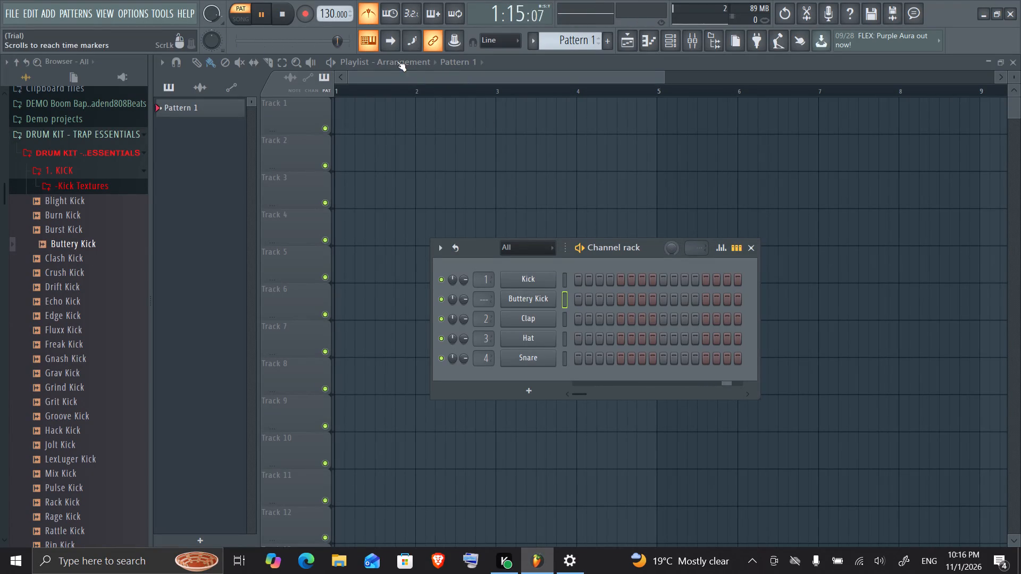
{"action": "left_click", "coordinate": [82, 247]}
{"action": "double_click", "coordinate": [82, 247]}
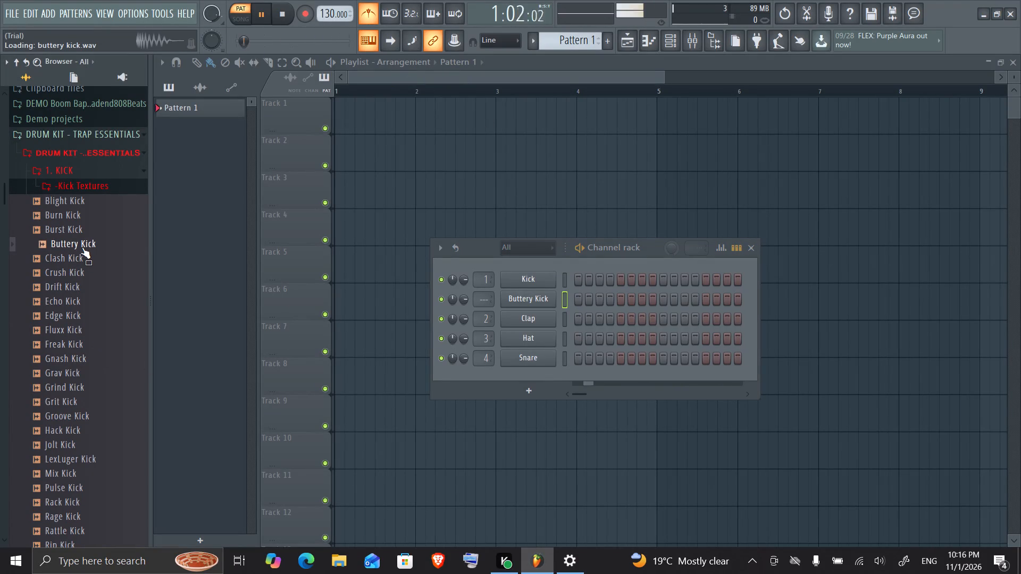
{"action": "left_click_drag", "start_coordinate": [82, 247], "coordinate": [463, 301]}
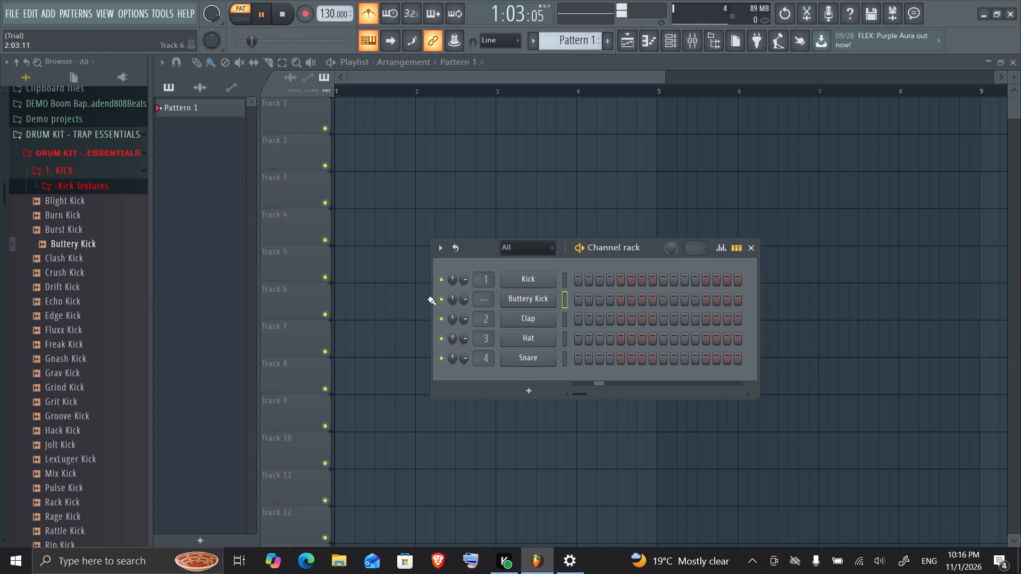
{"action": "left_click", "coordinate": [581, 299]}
In the Clap channel's maximised piano roll, place a one-step C5 note on step 7 of bar 1.
{"action": "right_click", "coordinate": [528, 320]}
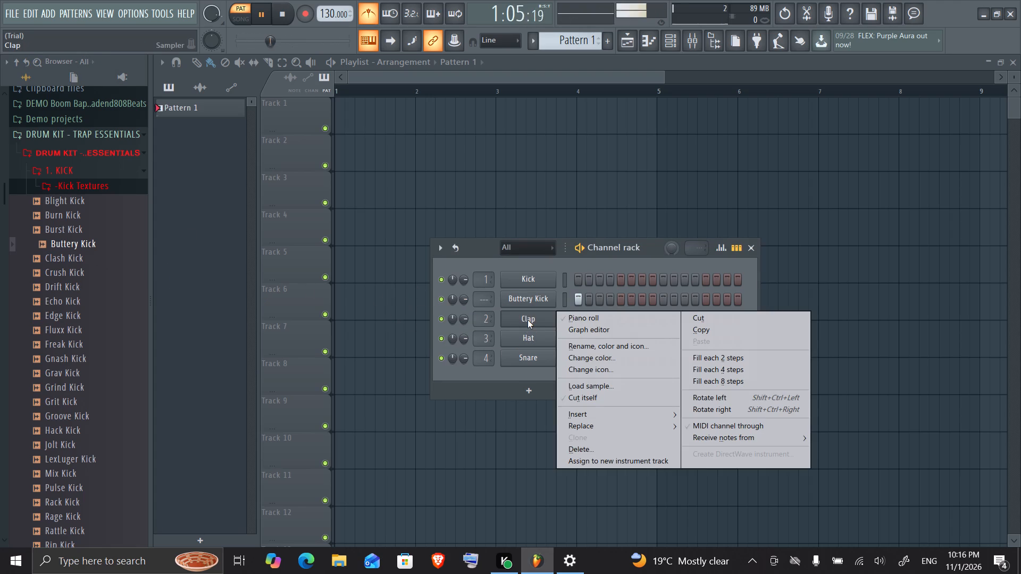
{"action": "left_click", "coordinate": [630, 316]}
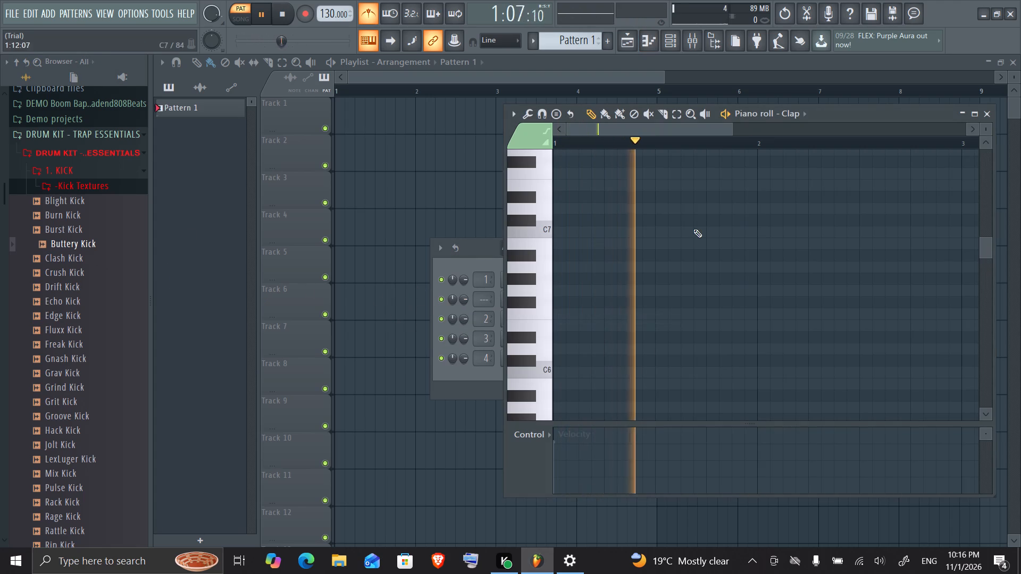
{"action": "left_click", "coordinate": [974, 117]}
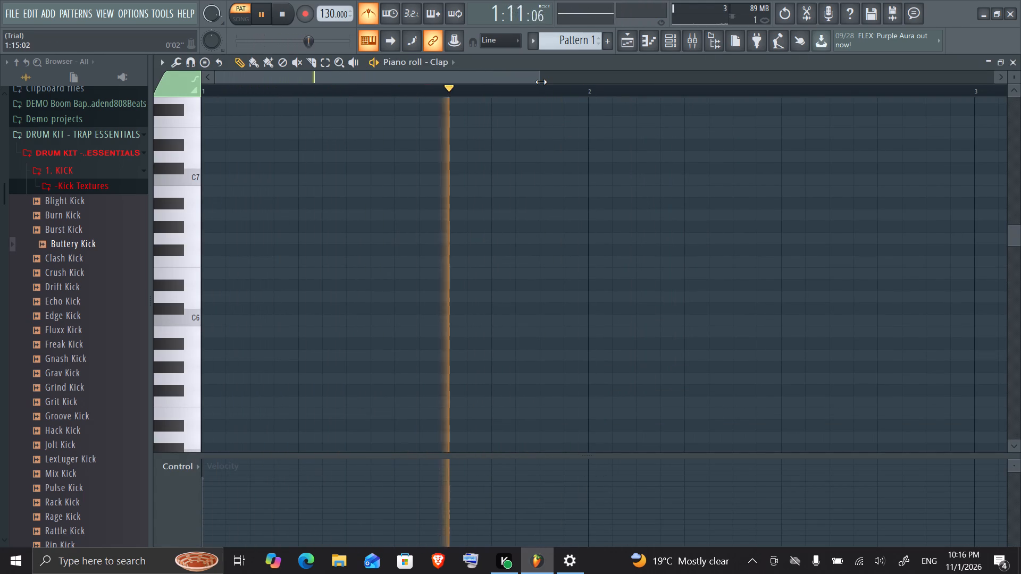
{"action": "left_click_drag", "start_coordinate": [541, 82], "coordinate": [735, 98]}
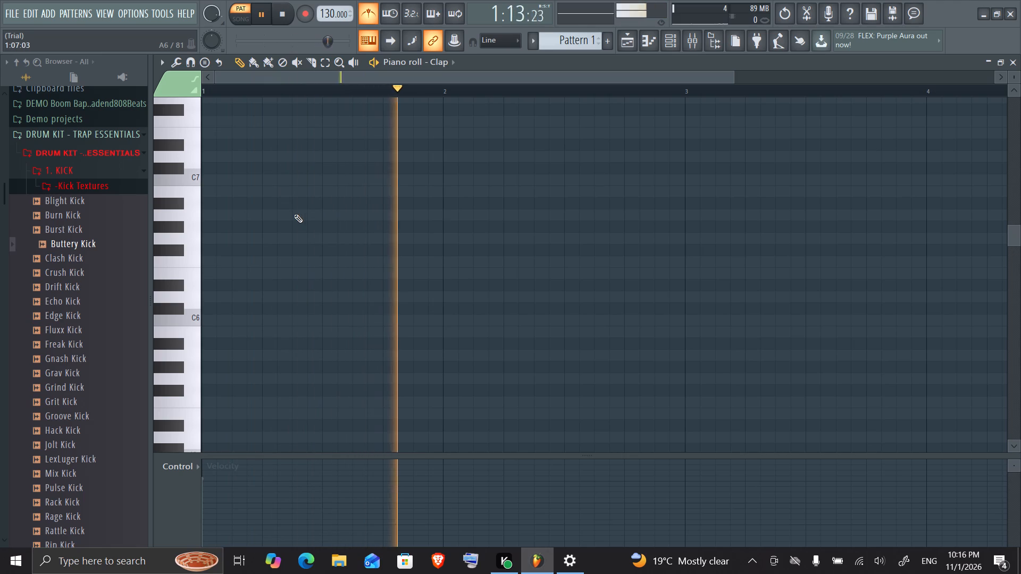
{"action": "left_click", "coordinate": [291, 178]}
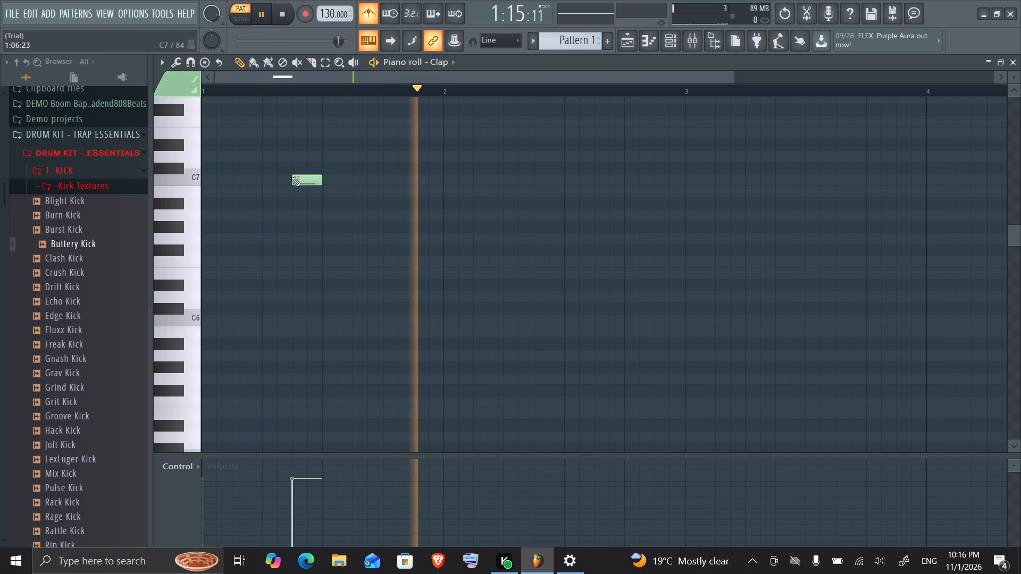
{"action": "left_click_drag", "start_coordinate": [299, 182], "coordinate": [252, 364]}
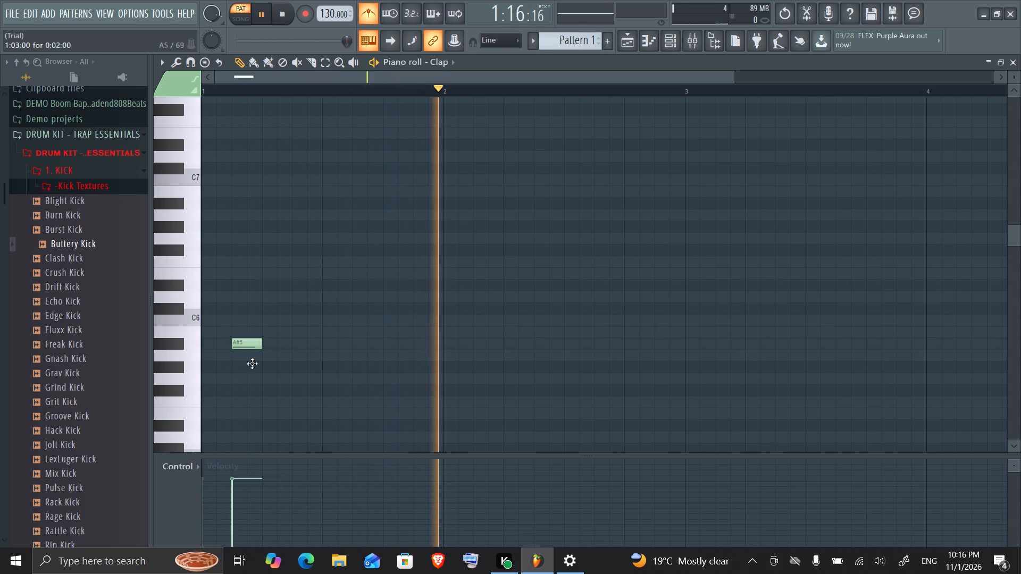
{"action": "left_click_drag", "start_coordinate": [252, 364], "coordinate": [263, 384]}
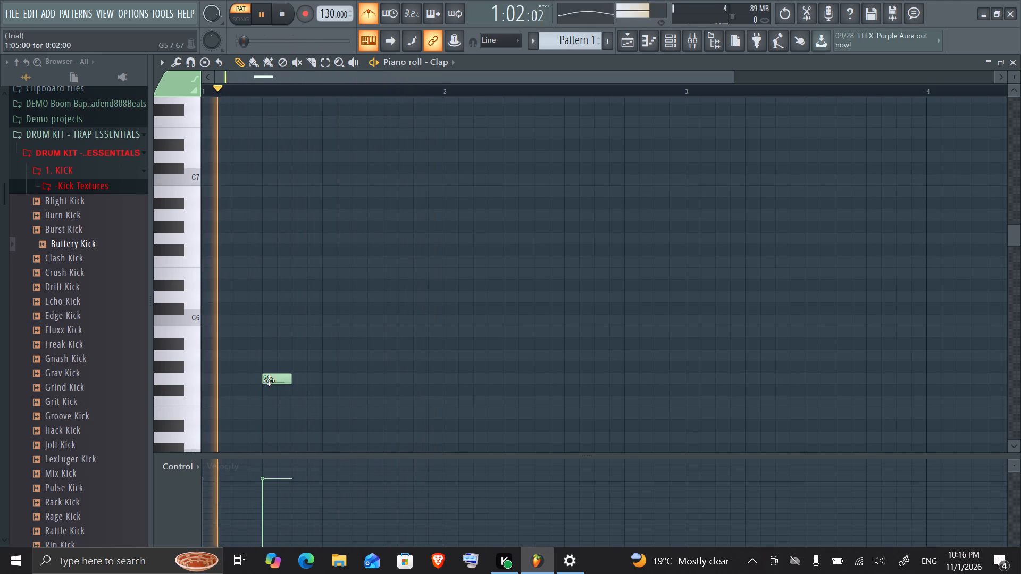
{"action": "left_click_drag", "start_coordinate": [269, 381], "coordinate": [281, 311]}
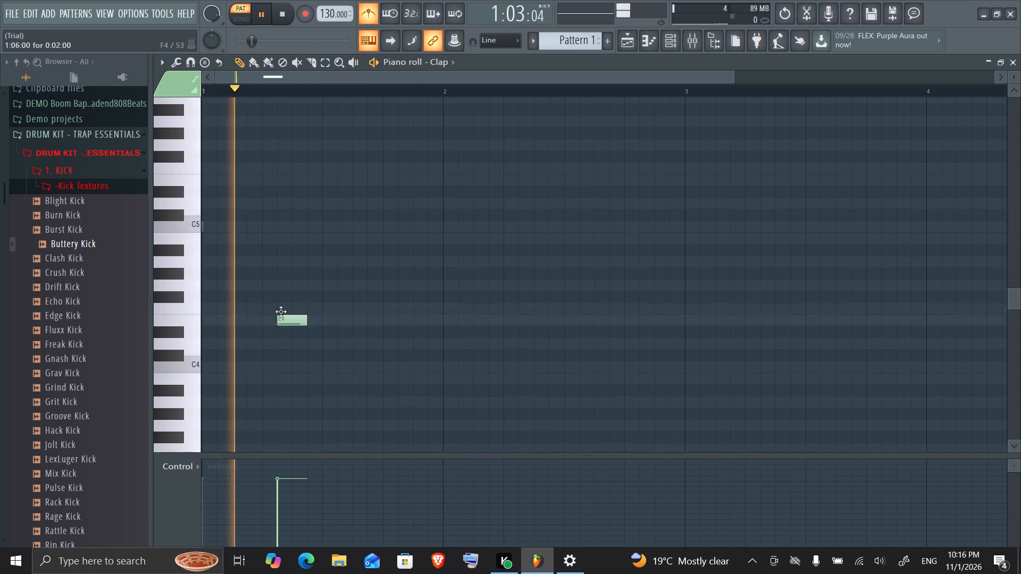
{"action": "left_click_drag", "start_coordinate": [281, 311], "coordinate": [295, 234]}
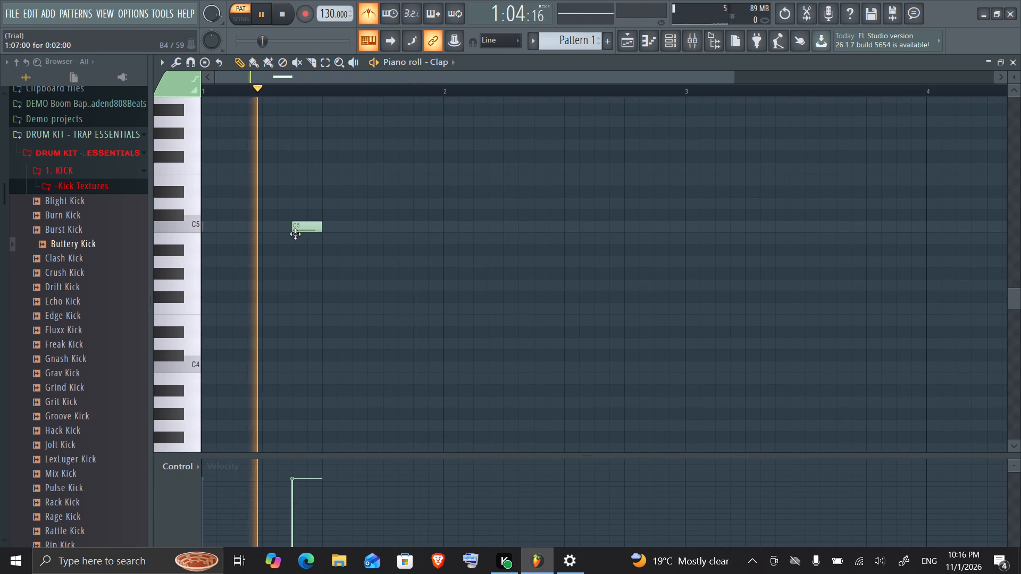
{"action": "left_click_drag", "start_coordinate": [295, 234], "coordinate": [296, 234]}
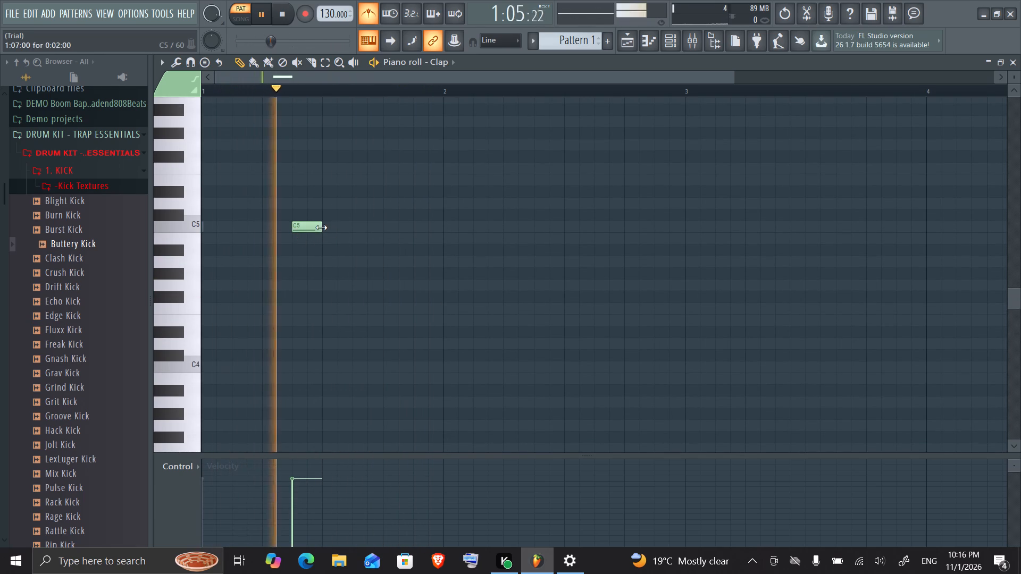
{"action": "left_click_drag", "start_coordinate": [319, 227], "coordinate": [308, 229]}
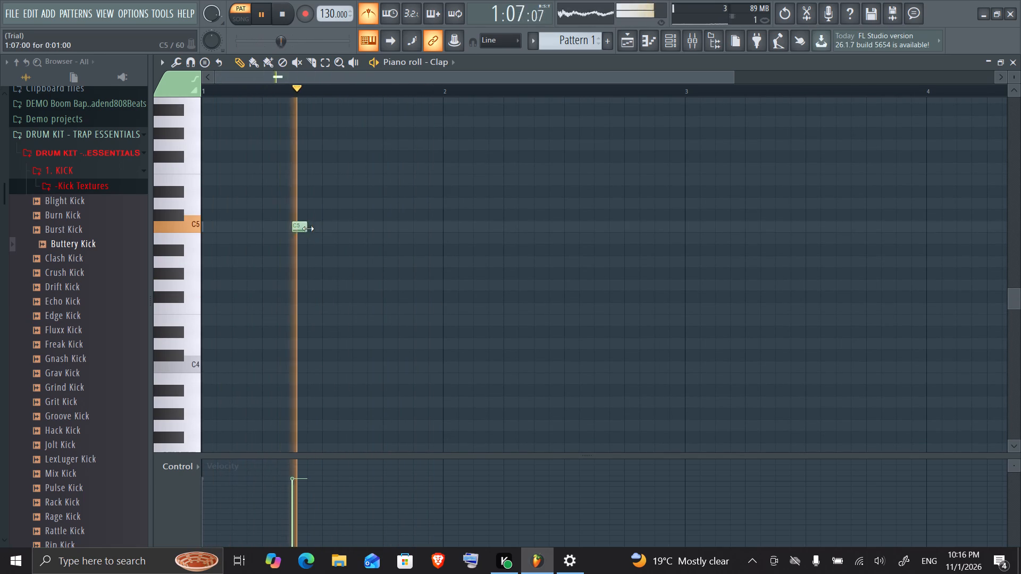
{"action": "left_click_drag", "start_coordinate": [308, 229], "coordinate": [299, 229]}
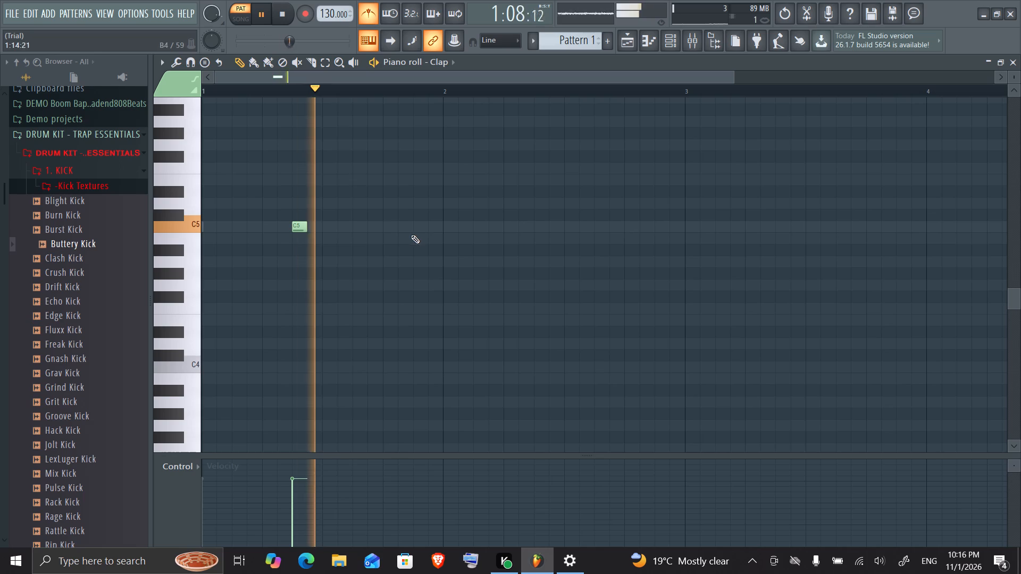
Add one-step C5 Clap notes on steps 7 and 13 of bar 2.
{"action": "left_click", "coordinate": [388, 226]}
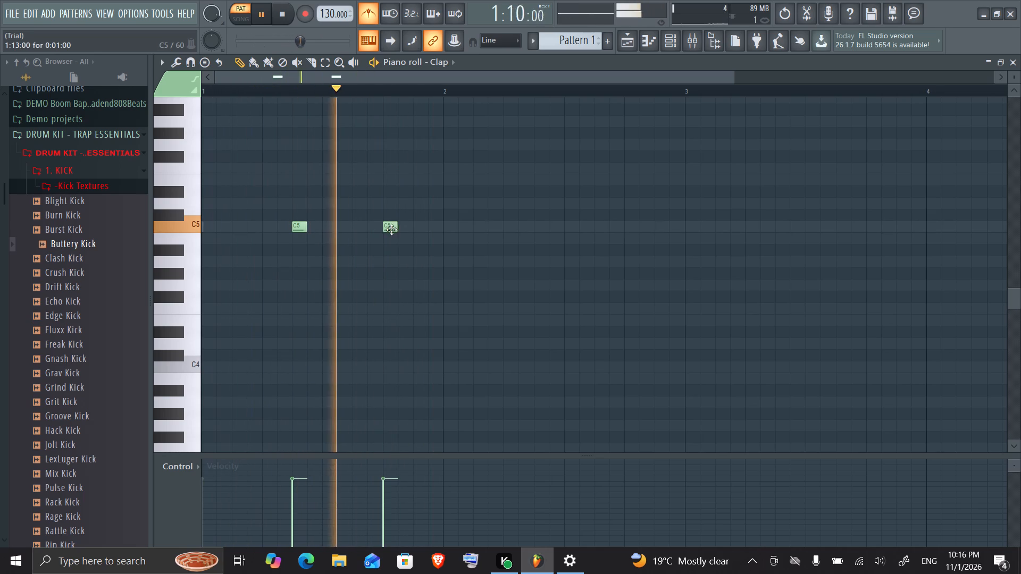
{"action": "right_click", "coordinate": [392, 225]}
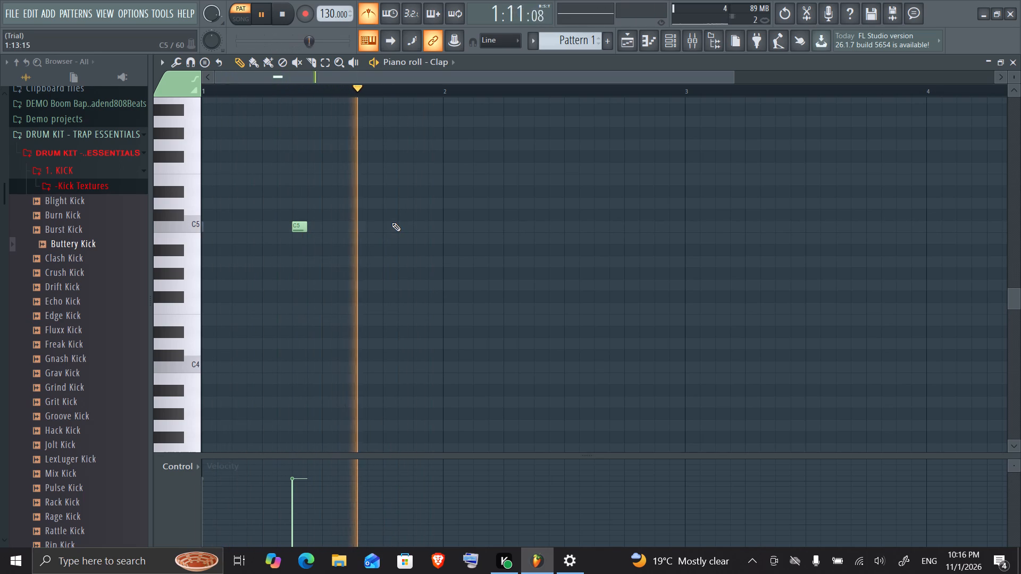
{"action": "left_click", "coordinate": [507, 223]}
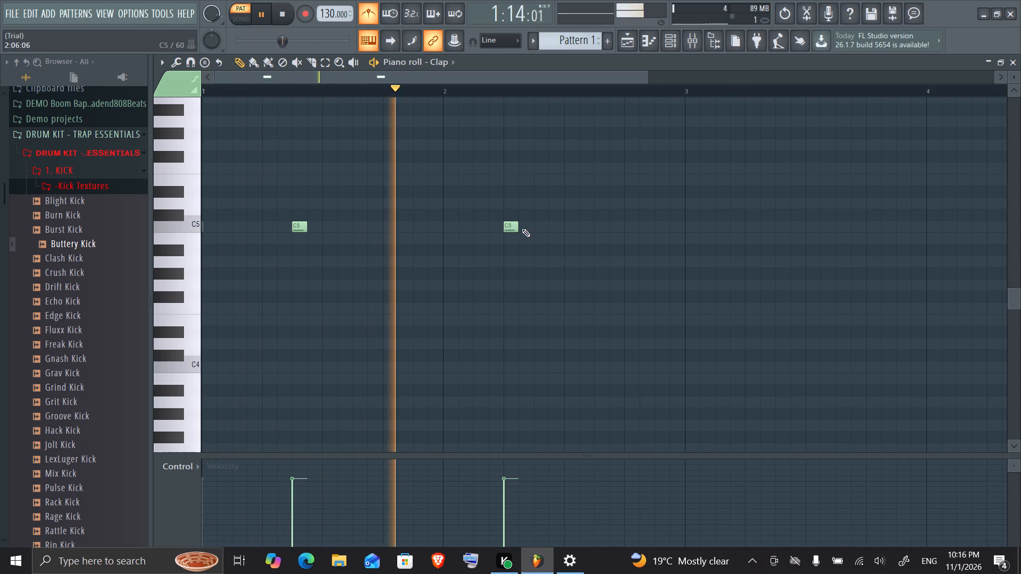
{"action": "left_click_drag", "start_coordinate": [511, 227], "coordinate": [534, 231]}
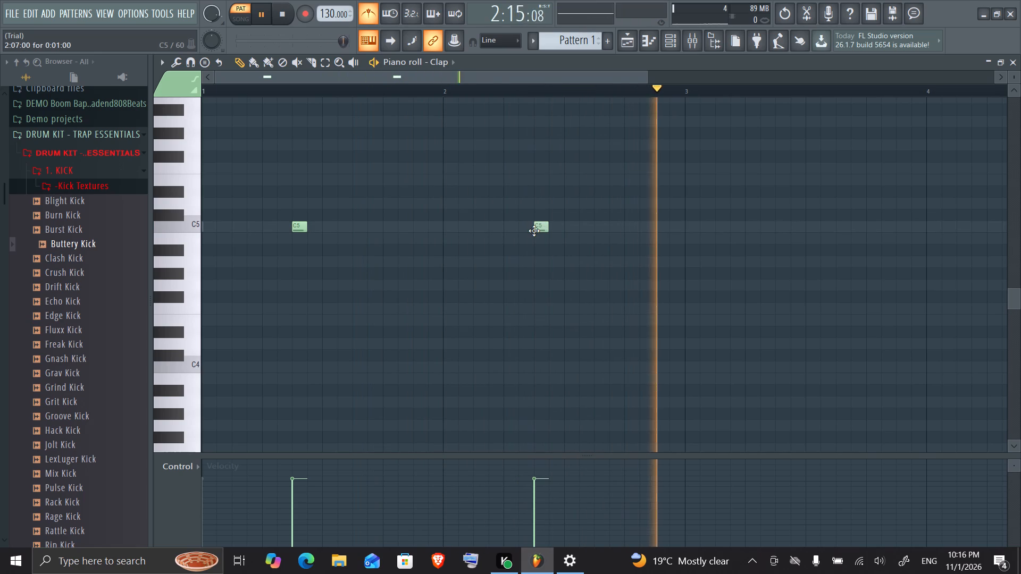
{"action": "left_click_drag", "start_coordinate": [534, 231], "coordinate": [534, 231]}
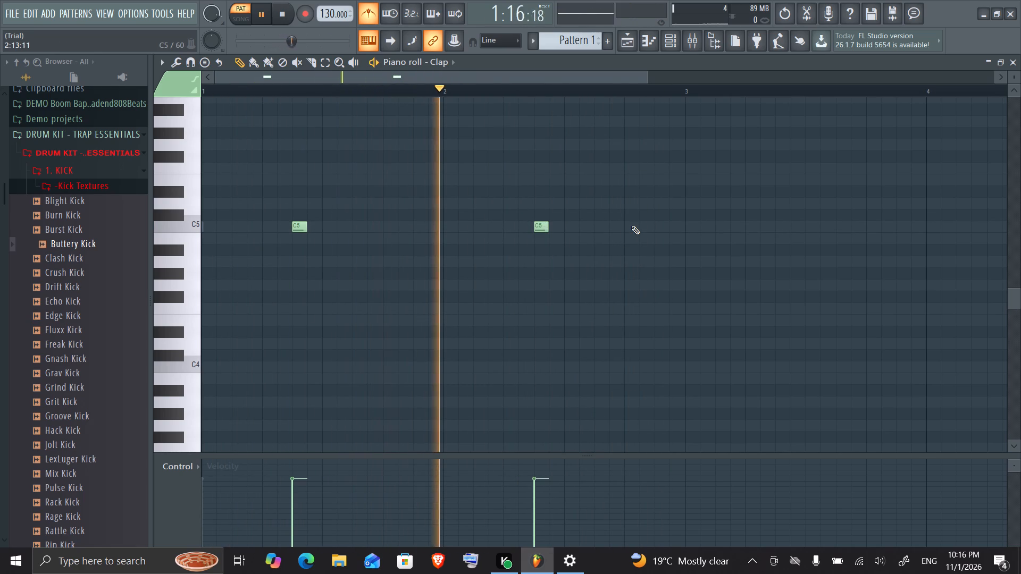
{"action": "left_click", "coordinate": [624, 224]}
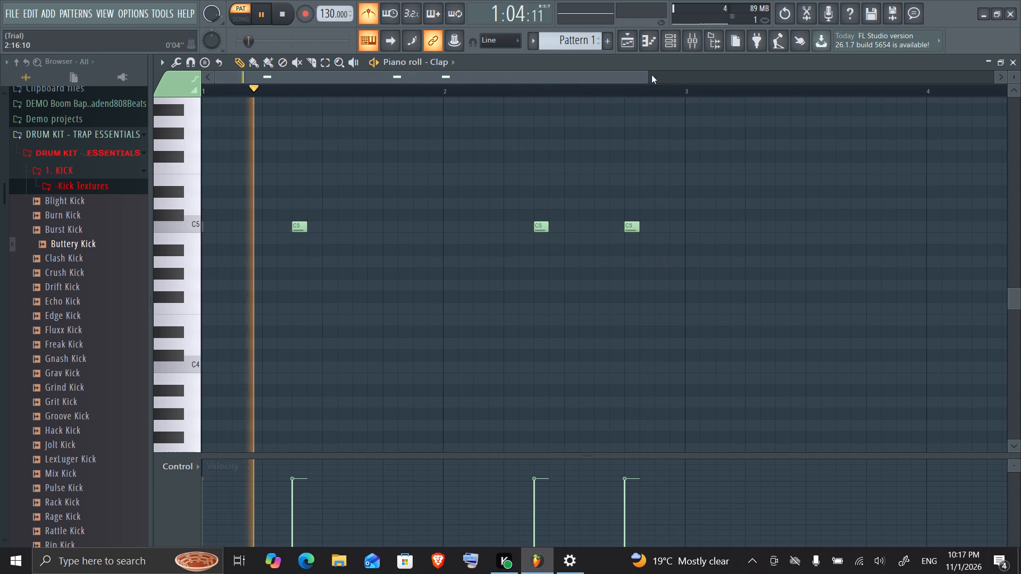
Duplicate the three Clap notes and place the copies on step 7 of bar 3 and steps 7 and 13 of bar 4.
{"action": "left_click_drag", "start_coordinate": [646, 80], "coordinate": [692, 84]}
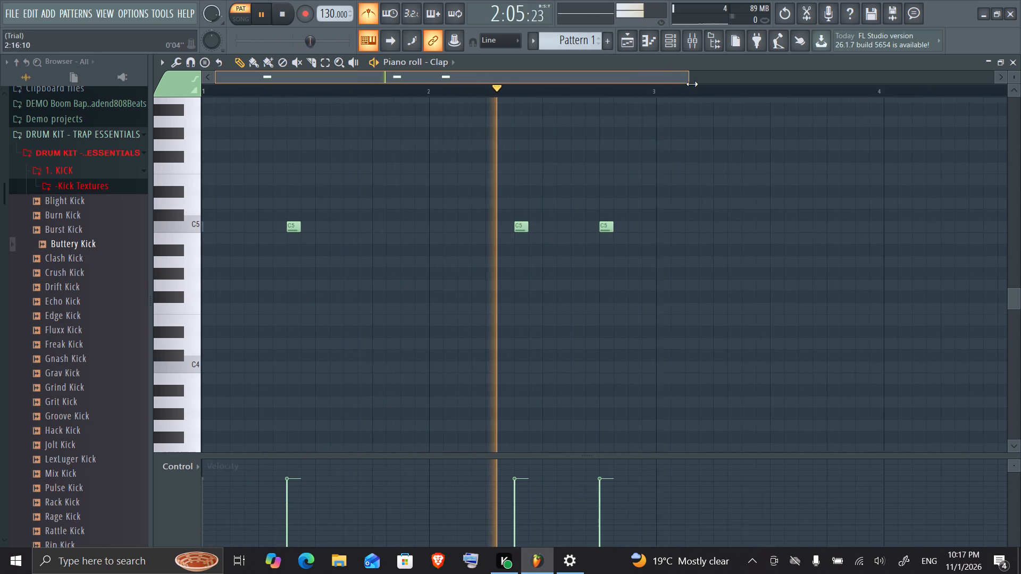
{"action": "left_click_drag", "start_coordinate": [692, 84], "coordinate": [756, 92]}
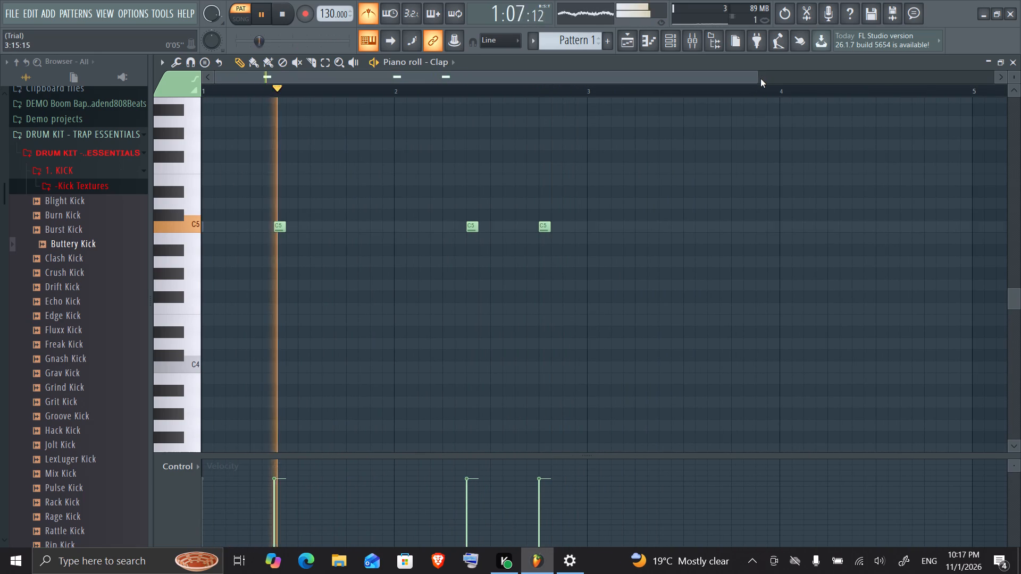
{"action": "left_click_drag", "start_coordinate": [759, 79], "coordinate": [940, 96]}
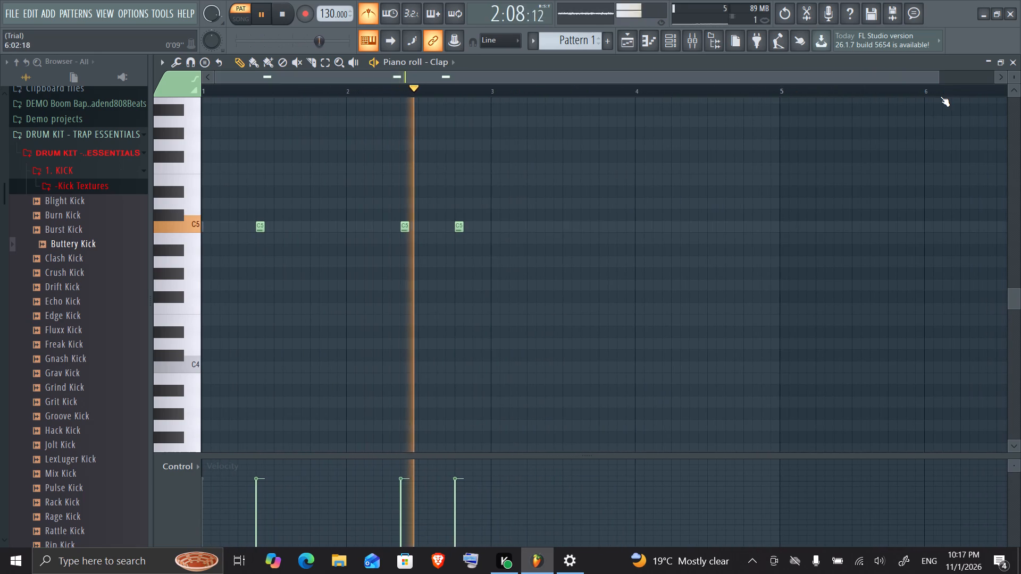
{"action": "key", "text": "ctrl+b"}
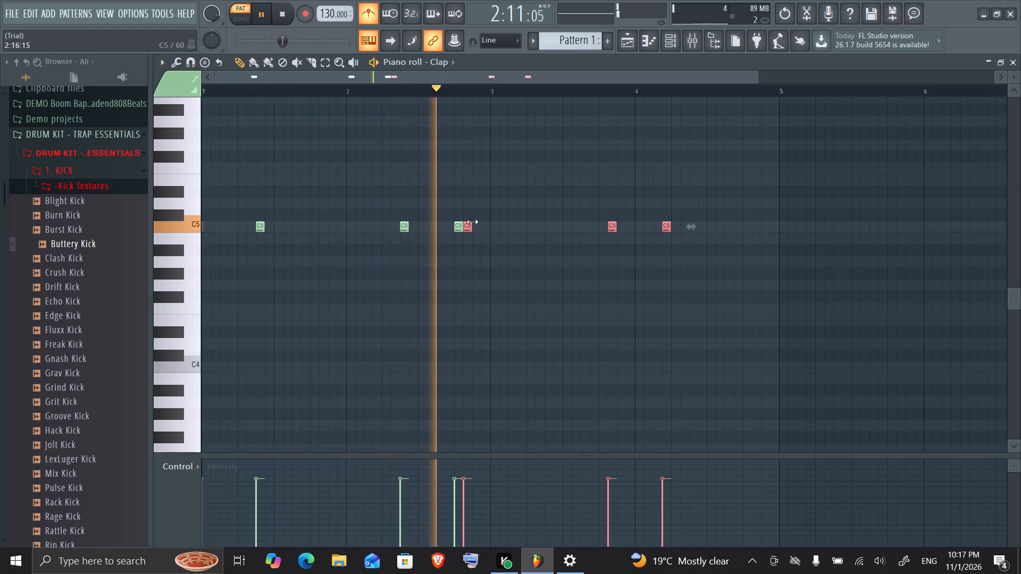
{"action": "left_click_drag", "start_coordinate": [467, 229], "coordinate": [572, 233]}
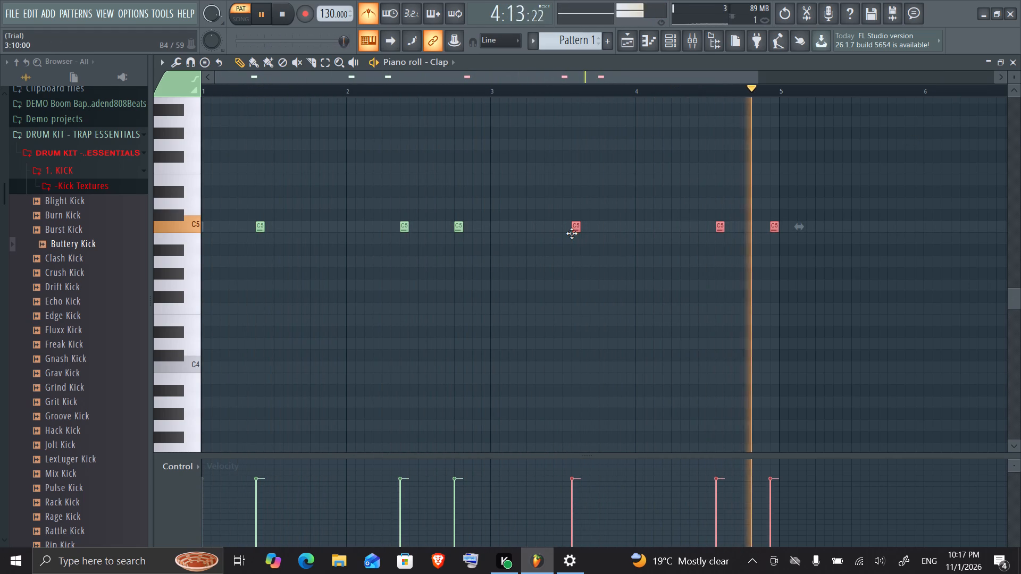
{"action": "left_click_drag", "start_coordinate": [572, 233], "coordinate": [555, 233]}
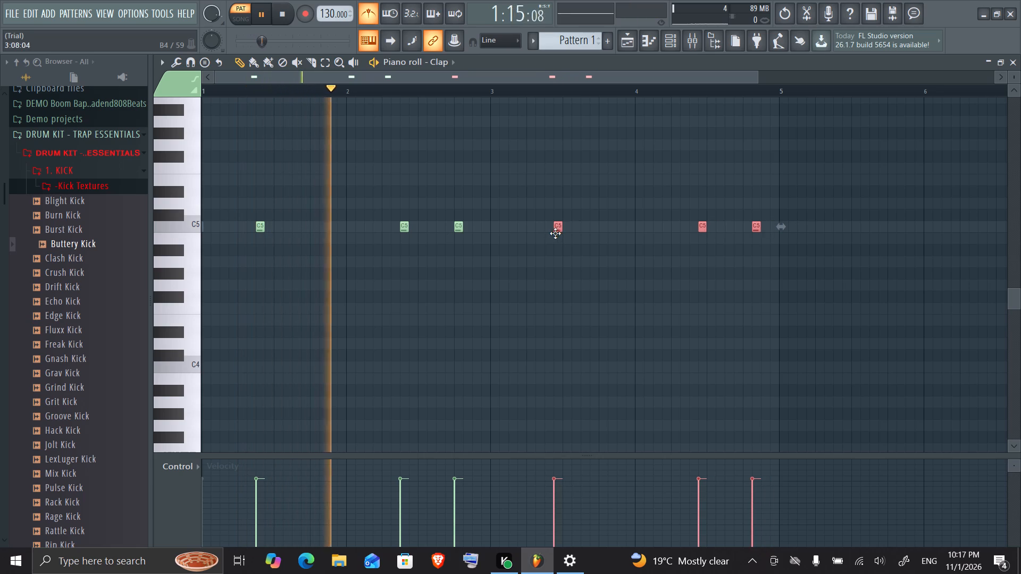
{"action": "left_click_drag", "start_coordinate": [555, 233], "coordinate": [529, 234]}
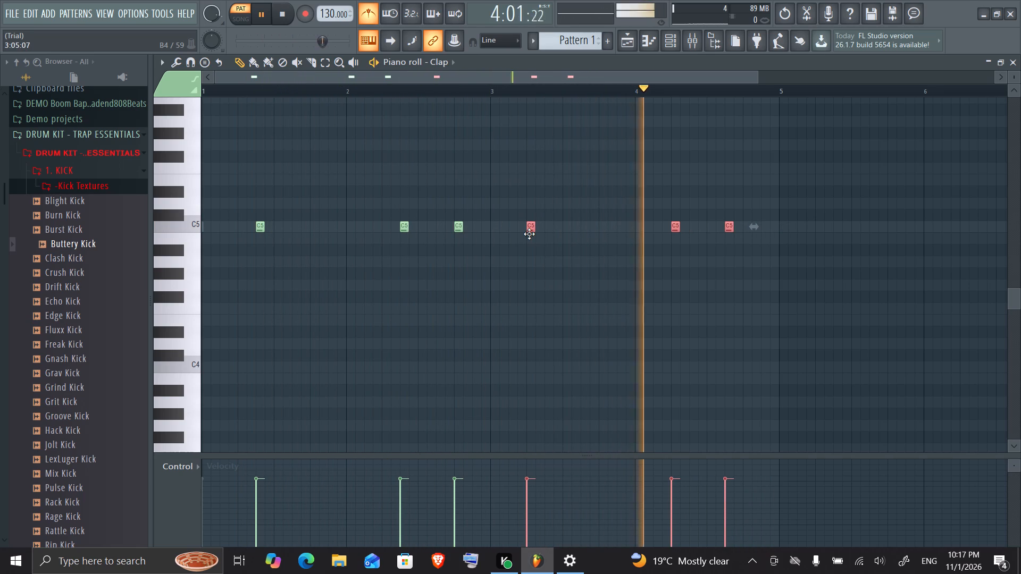
{"action": "left_click_drag", "start_coordinate": [529, 234], "coordinate": [545, 237]}
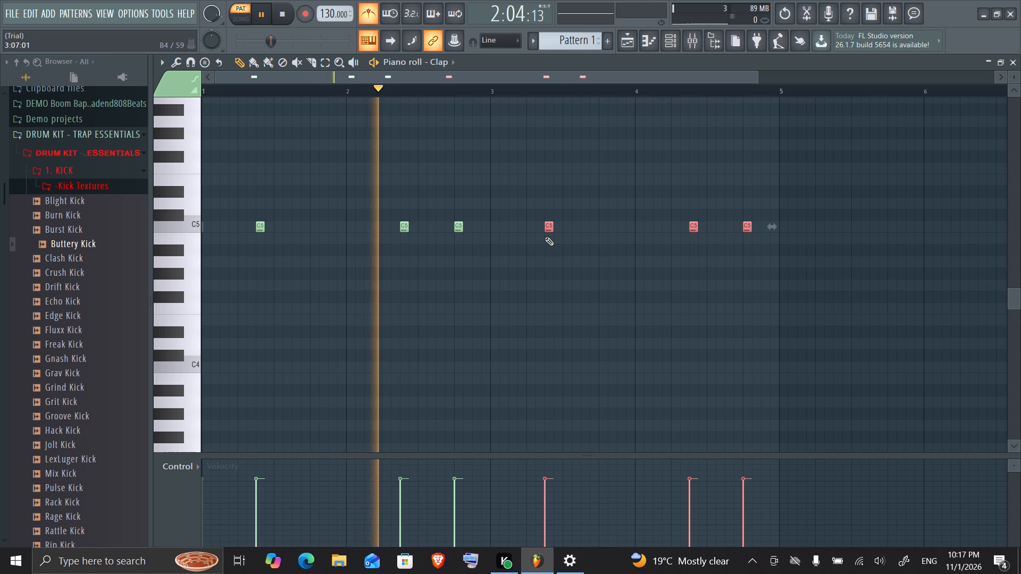
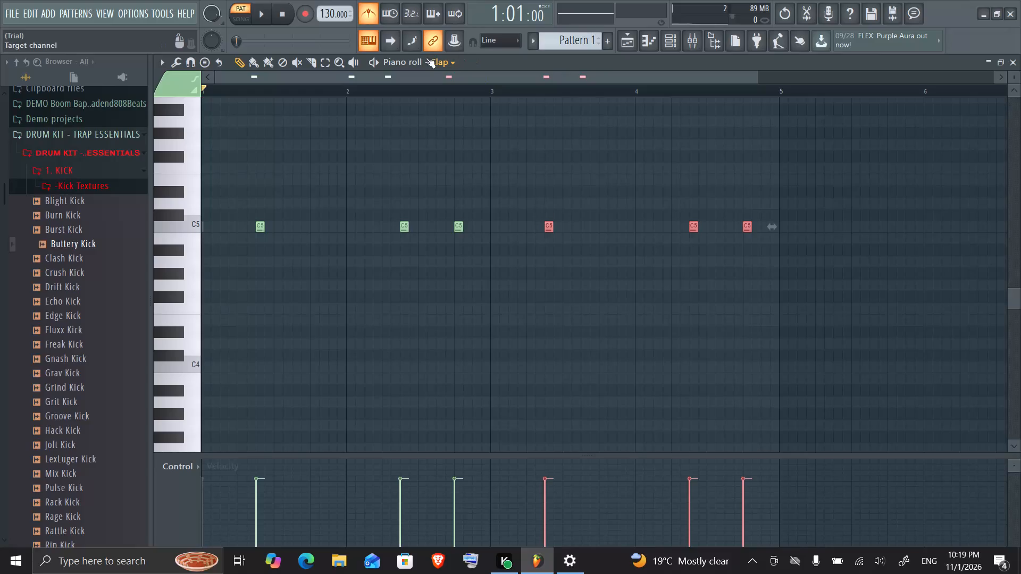
Play back Pattern 1 to audition the four-bar clap pattern, and stop playback after listening.
{"action": "left_click", "coordinate": [259, 18]}
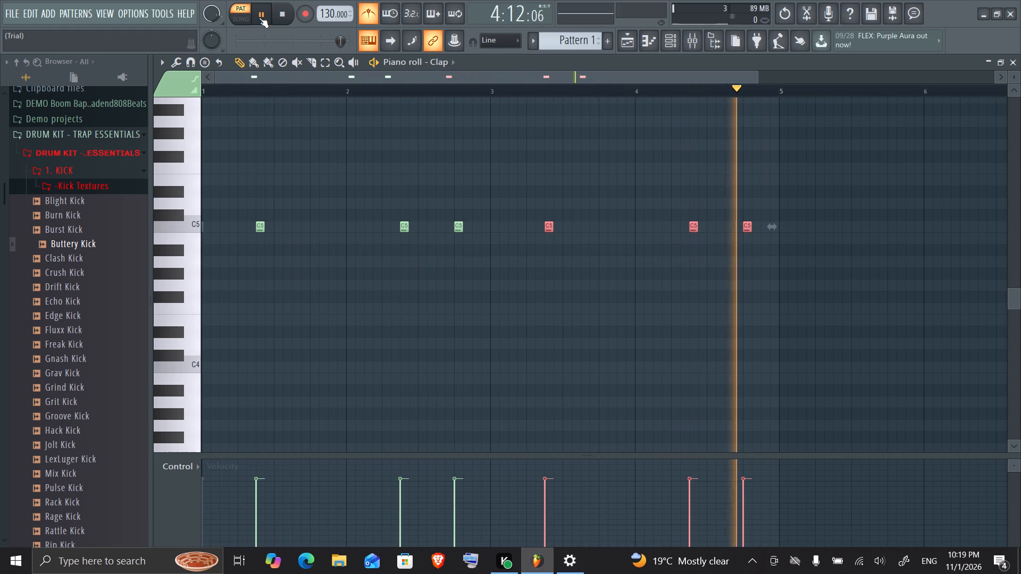
{"action": "key", "text": "space"}
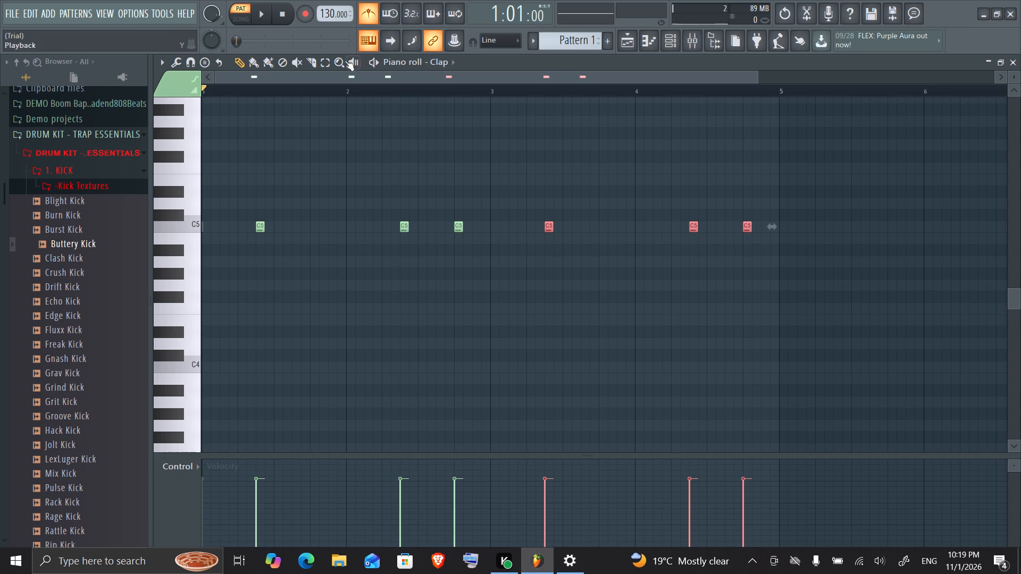
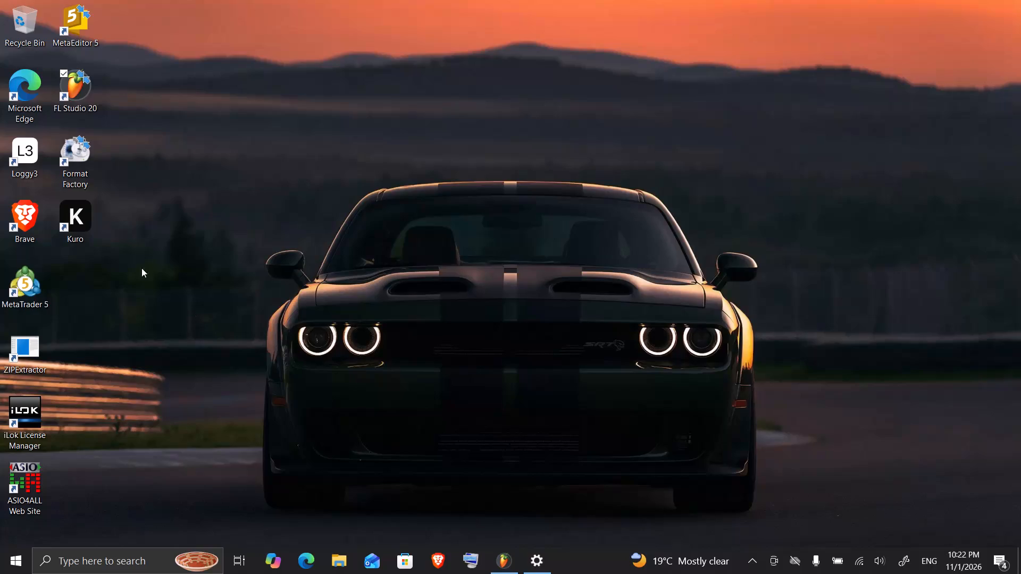
Launch the Kuro application from its desktop shortcut.
{"action": "double_click", "coordinate": [81, 230]}
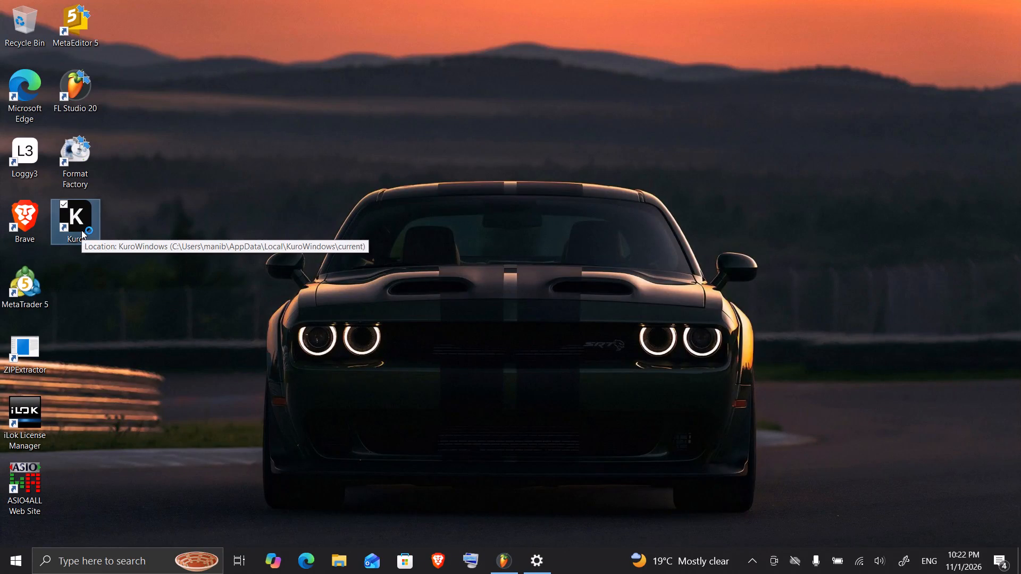
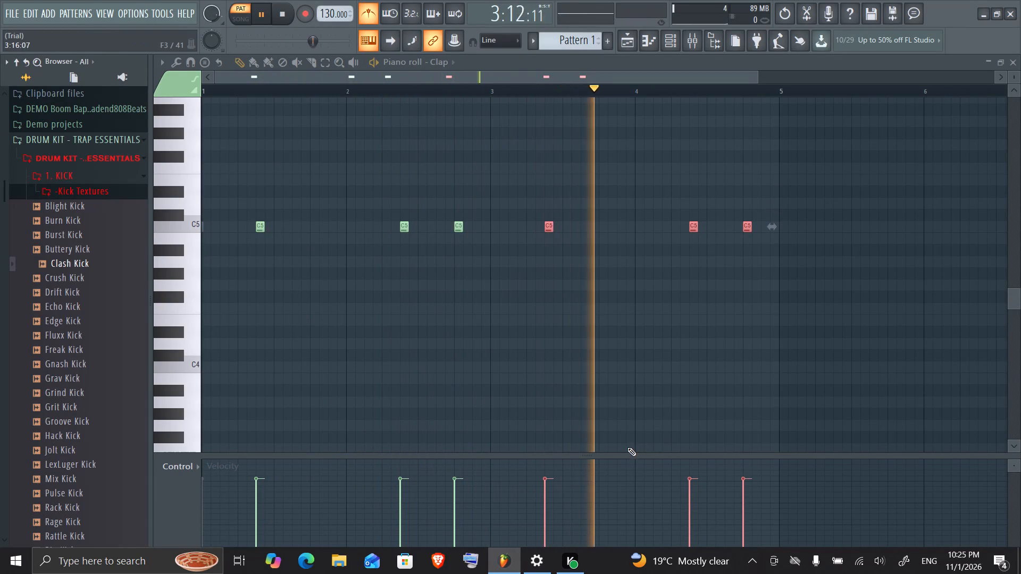
Shrink the velocity lane beneath the clap notes to a thin strip so the note grid is taller.
{"action": "left_click_drag", "start_coordinate": [625, 455], "coordinate": [631, 490]}
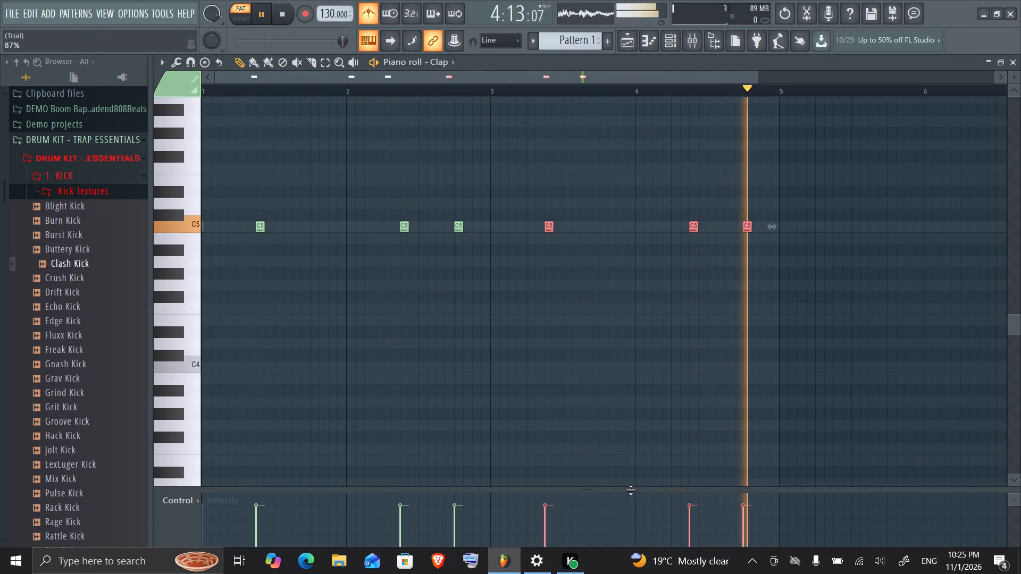
{"action": "left_click_drag", "start_coordinate": [631, 490], "coordinate": [620, 545]}
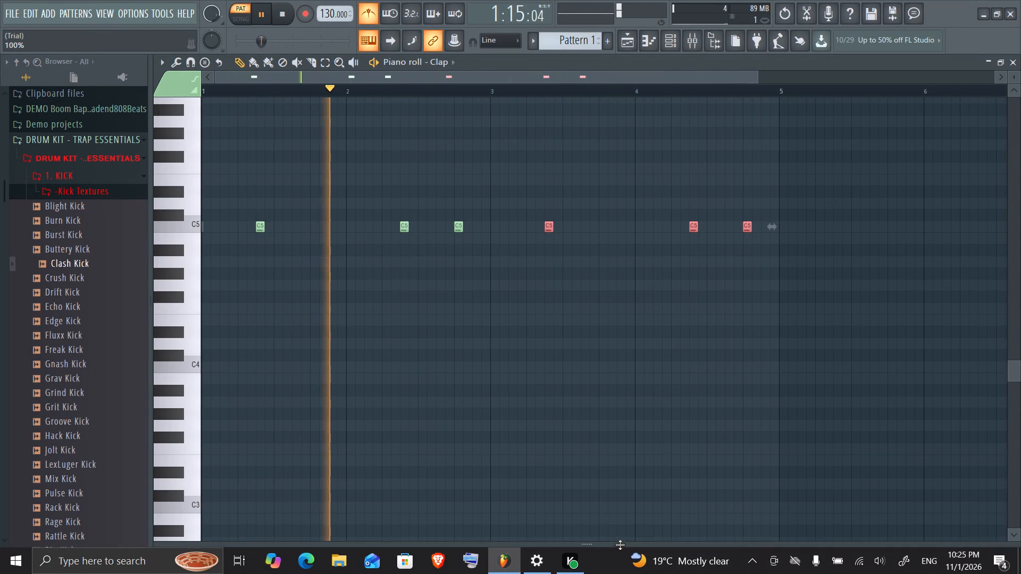
{"action": "left_click_drag", "start_coordinate": [620, 545], "coordinate": [620, 559]}
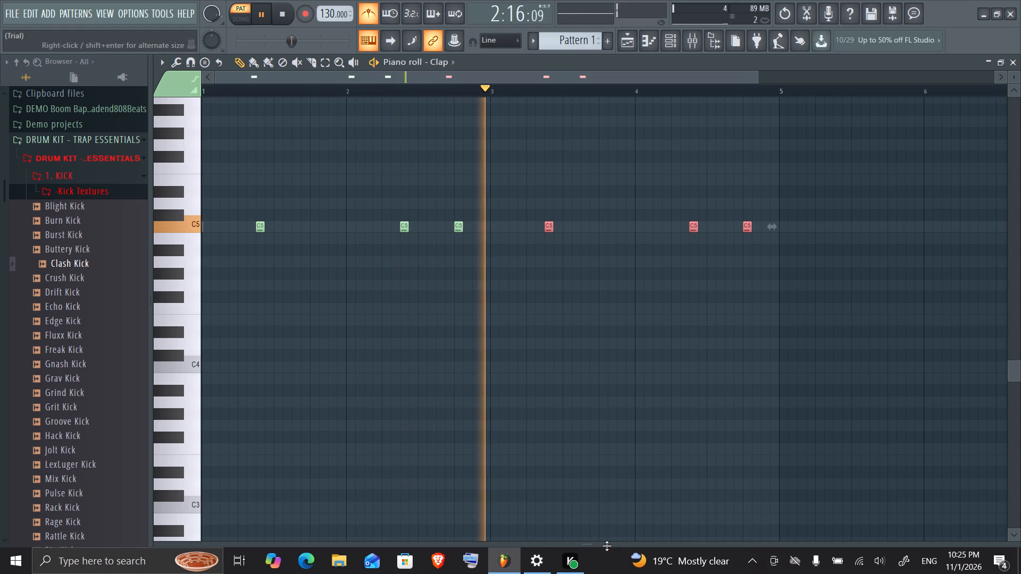
{"action": "left_click_drag", "start_coordinate": [607, 546], "coordinate": [601, 501]}
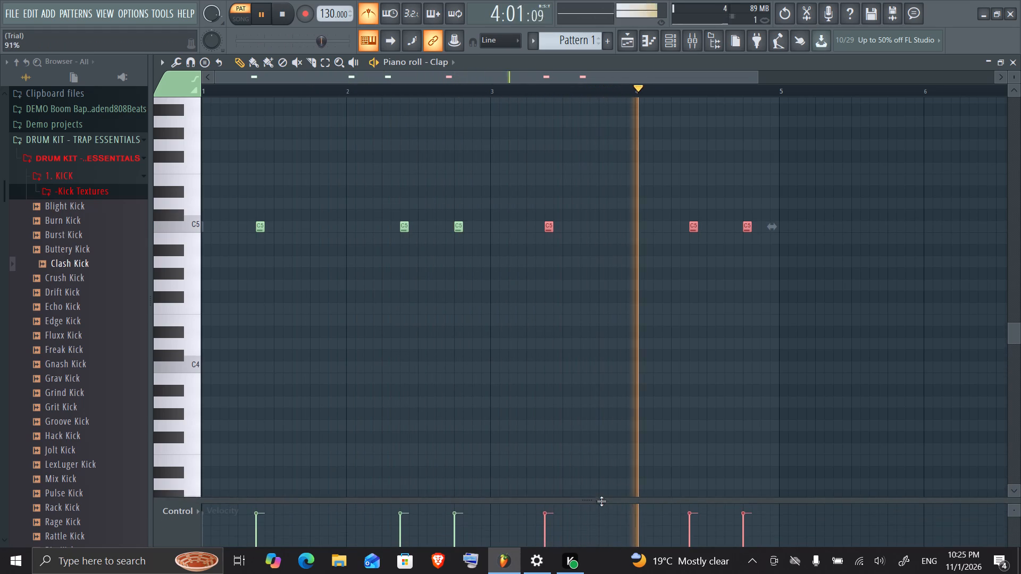
{"action": "left_click_drag", "start_coordinate": [601, 501], "coordinate": [603, 507]}
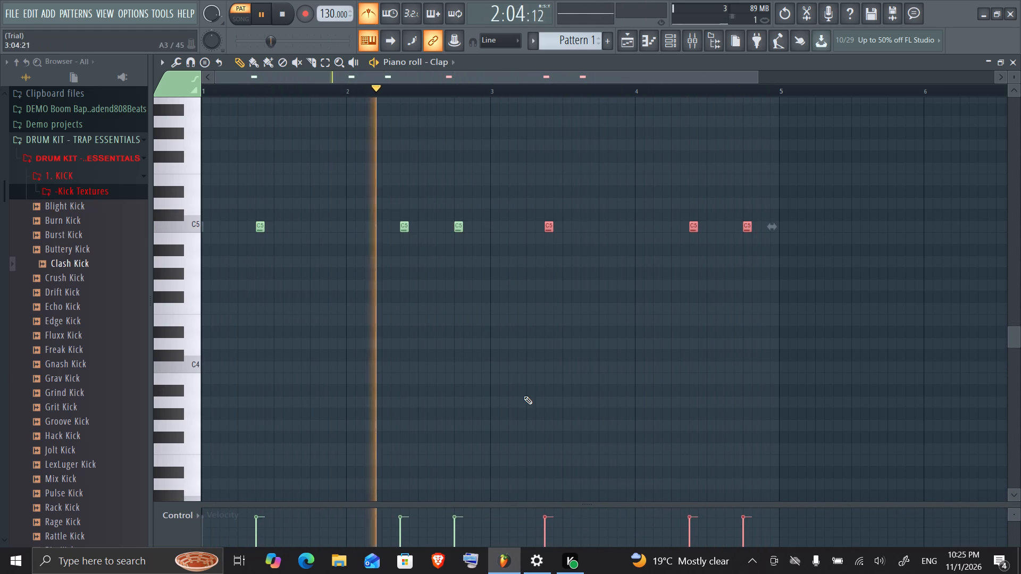
{"action": "left_click", "coordinate": [551, 308]}
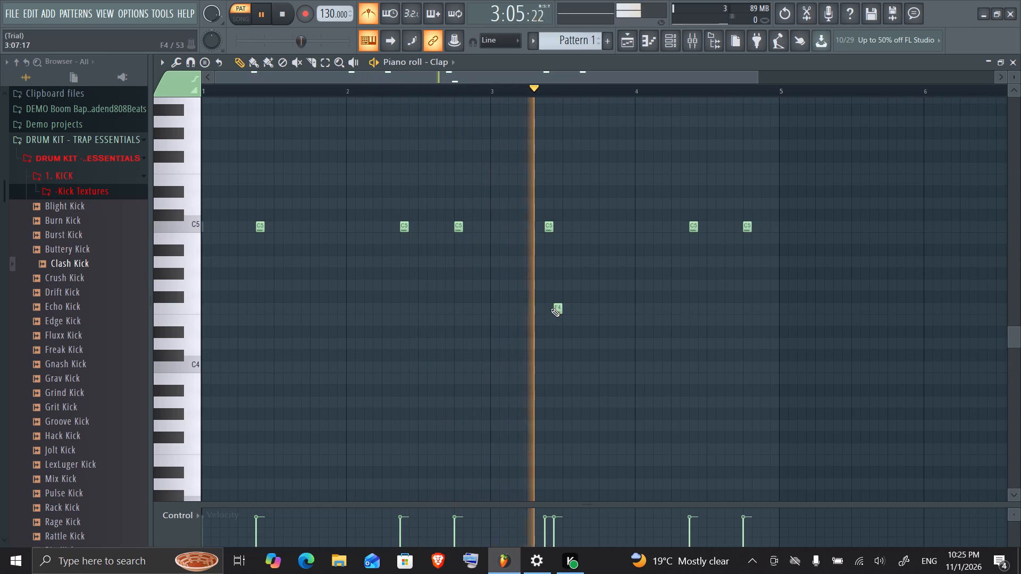
{"action": "right_click_drag", "start_coordinate": [551, 308], "coordinate": [579, 310]}
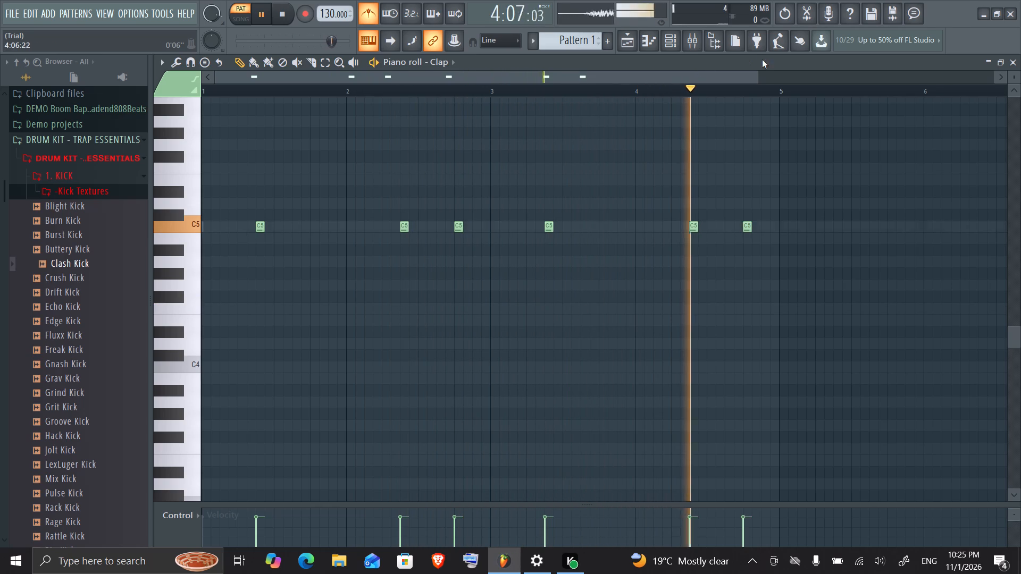
Switch the piano roll to Buttery Kick and add C5 kick notes at the start of bars 2, 3 and 4.
{"action": "left_click_drag", "start_coordinate": [759, 72], "coordinate": [662, 153]}
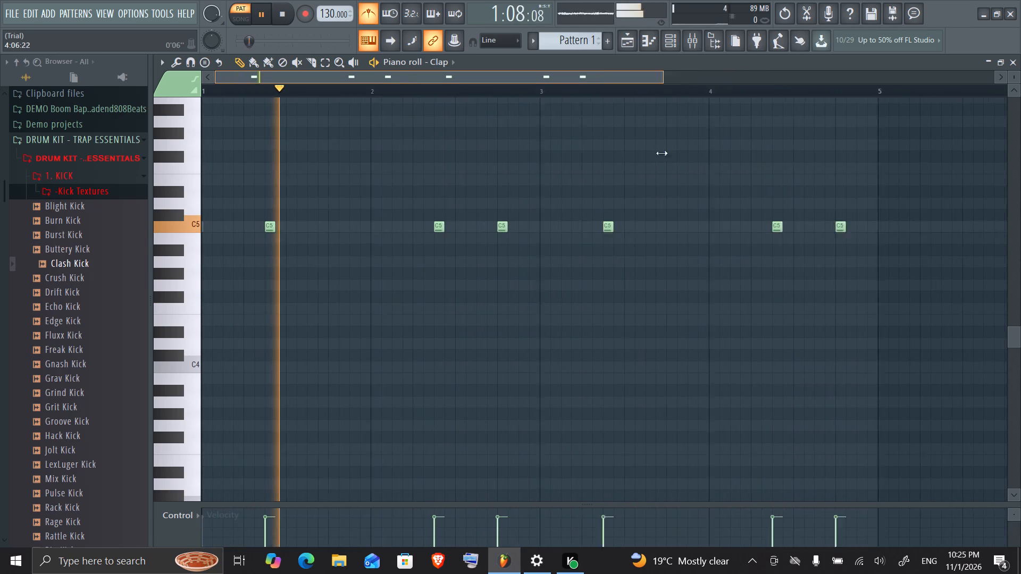
{"action": "left_click_drag", "start_coordinate": [662, 153], "coordinate": [655, 244]}
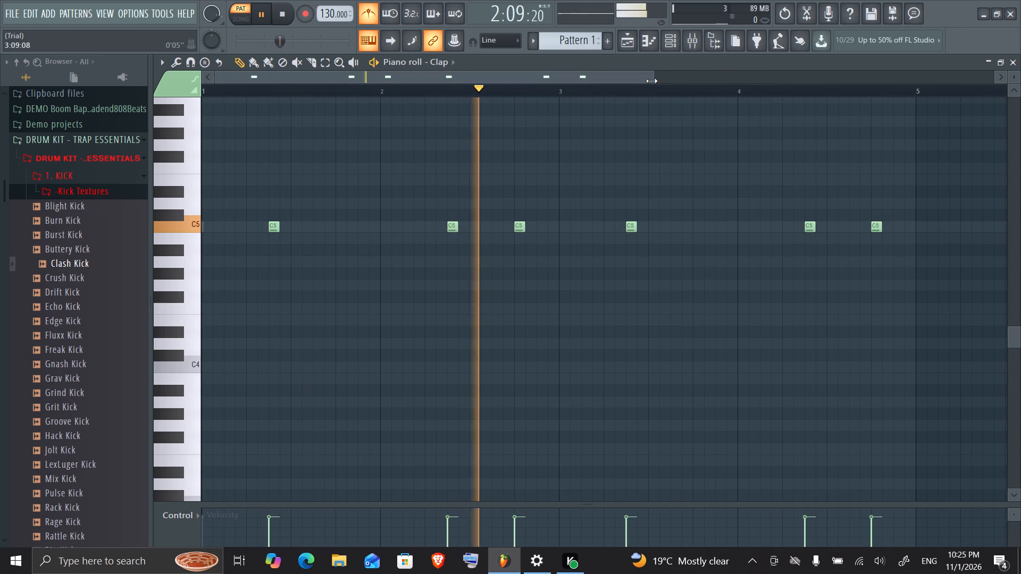
{"action": "left_click_drag", "start_coordinate": [651, 81], "coordinate": [599, 120]}
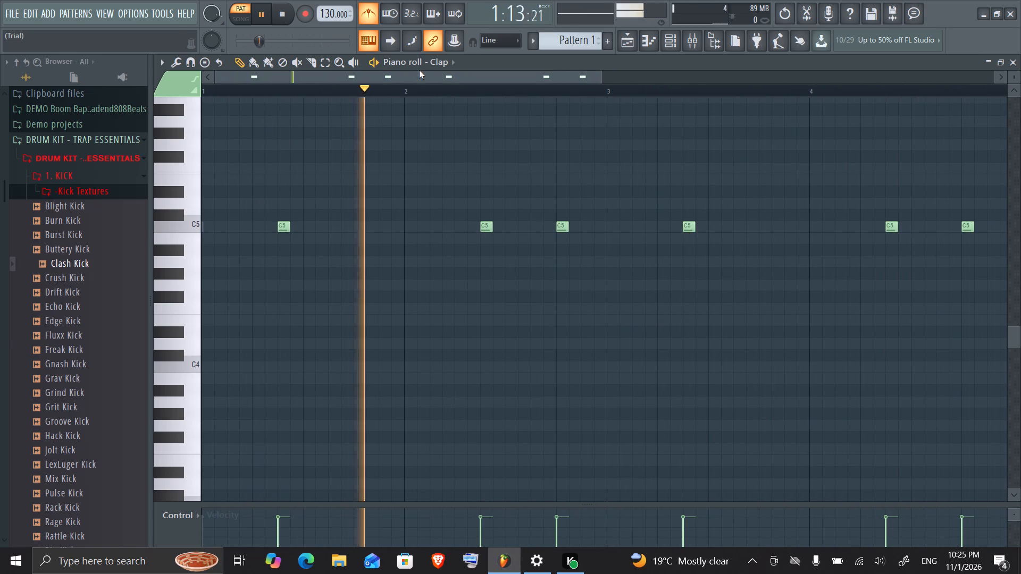
{"action": "left_click", "coordinate": [436, 67]}
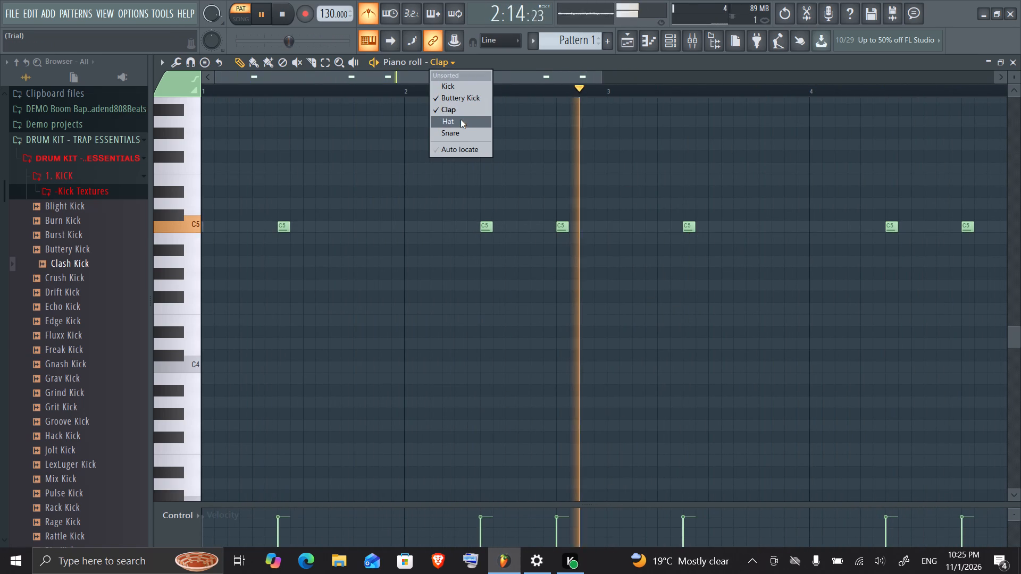
{"action": "left_click", "coordinate": [451, 104]}
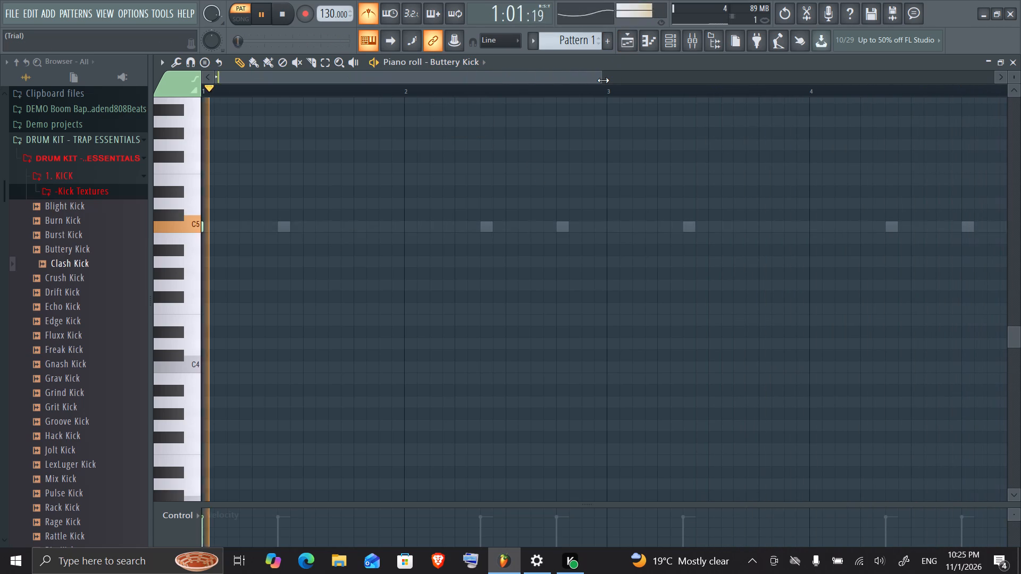
{"action": "left_click_drag", "start_coordinate": [603, 80], "coordinate": [450, 158]}
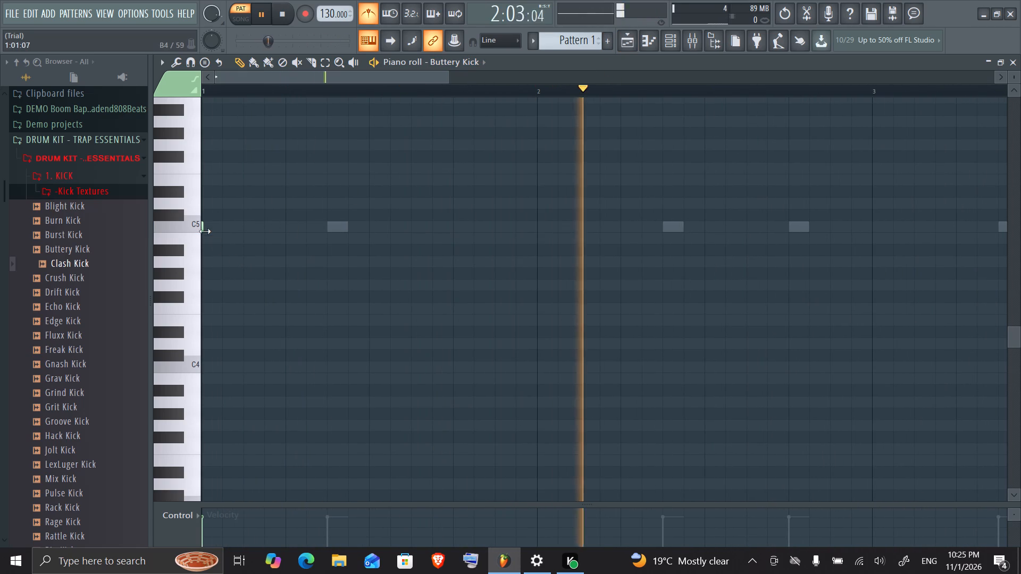
{"action": "left_click", "coordinate": [202, 227]}
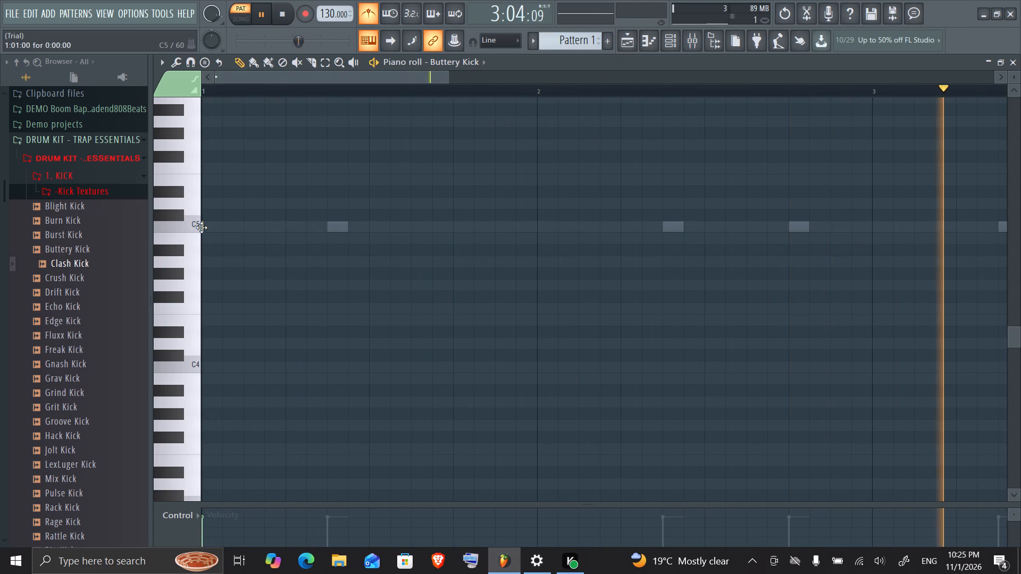
{"action": "left_click", "coordinate": [536, 232]}
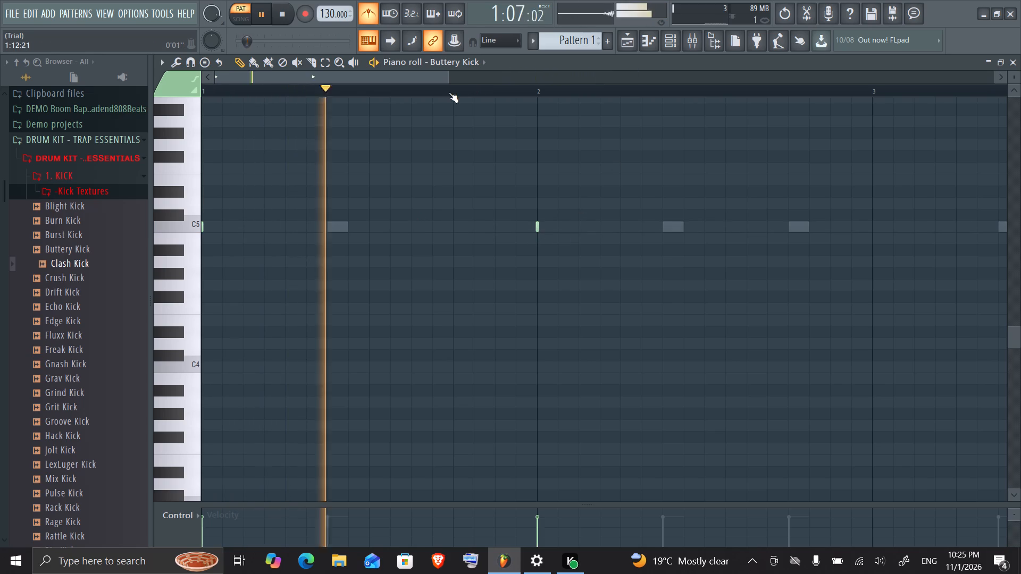
{"action": "left_click_drag", "start_coordinate": [446, 81], "coordinate": [701, 163]}
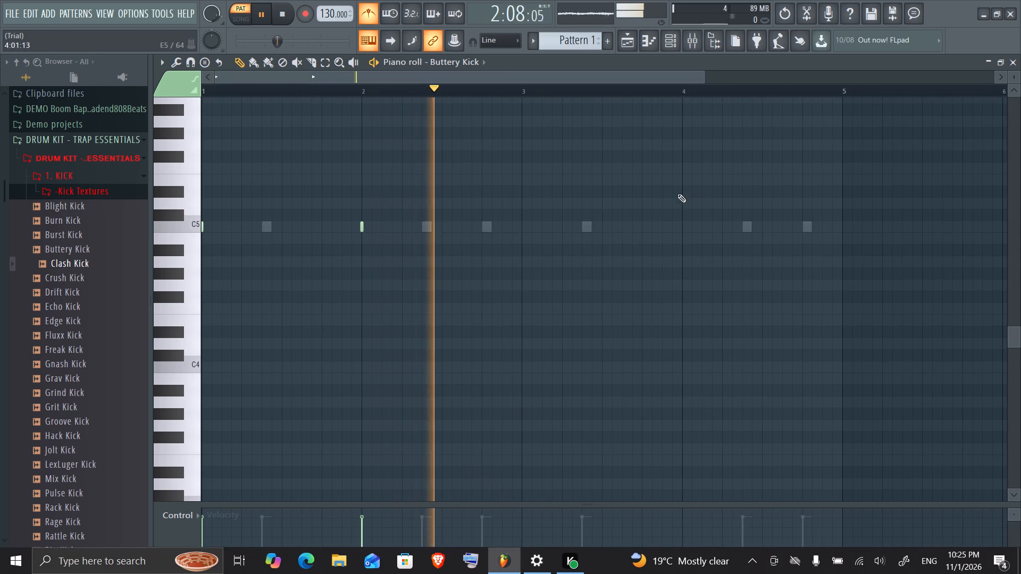
{"action": "left_click", "coordinate": [523, 228]}
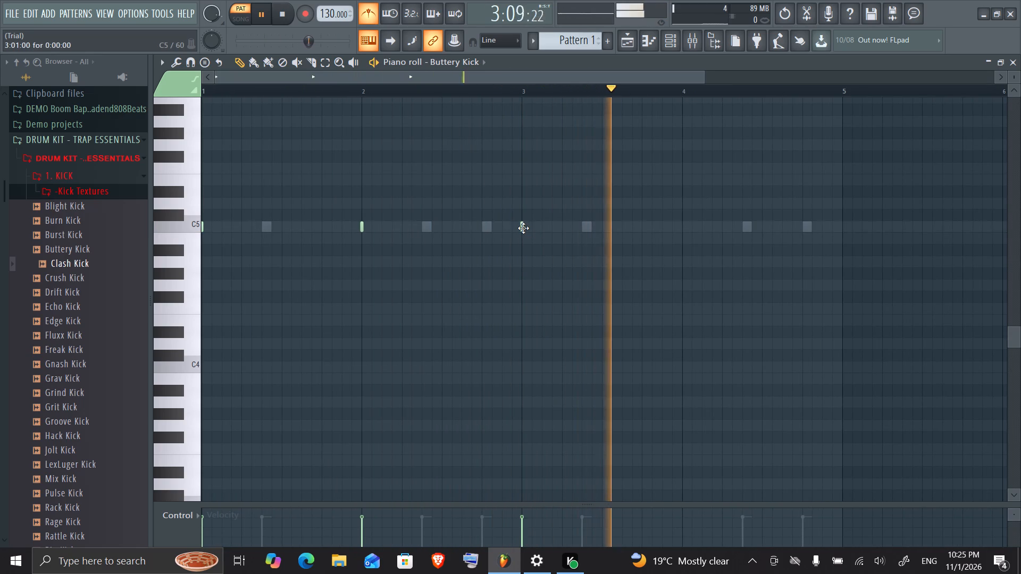
{"action": "left_click", "coordinate": [682, 227]}
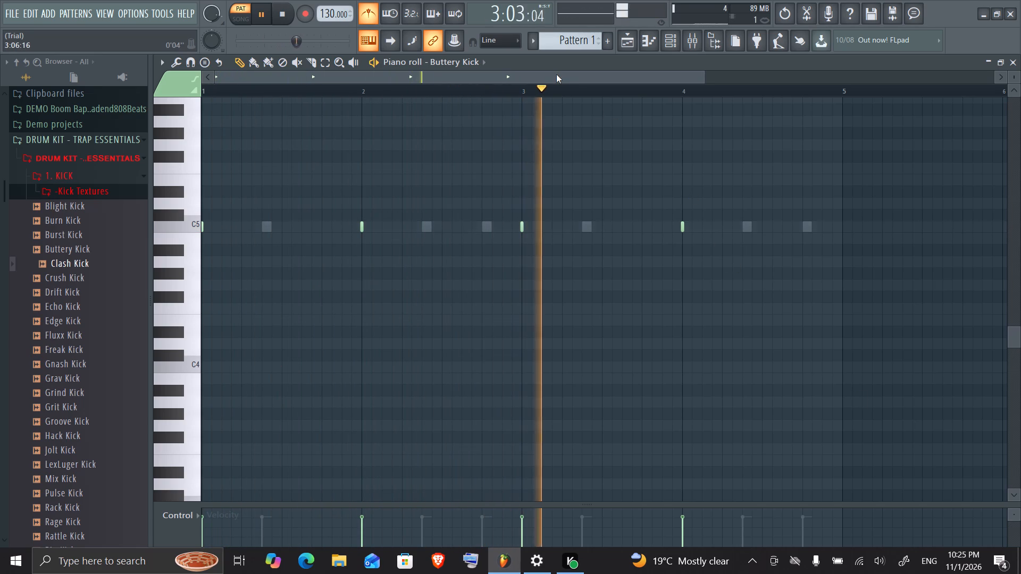
Add extra C5 kick notes at step 5 of bar 3 and step 6 of bar 4, before the claps.
{"action": "left_click", "coordinate": [562, 227]}
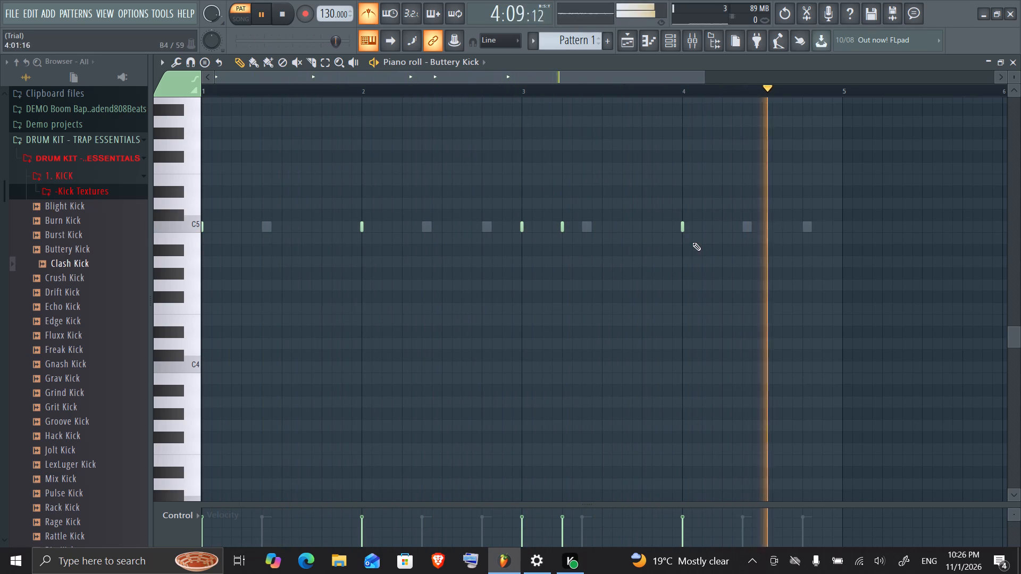
{"action": "left_click", "coordinate": [731, 227]}
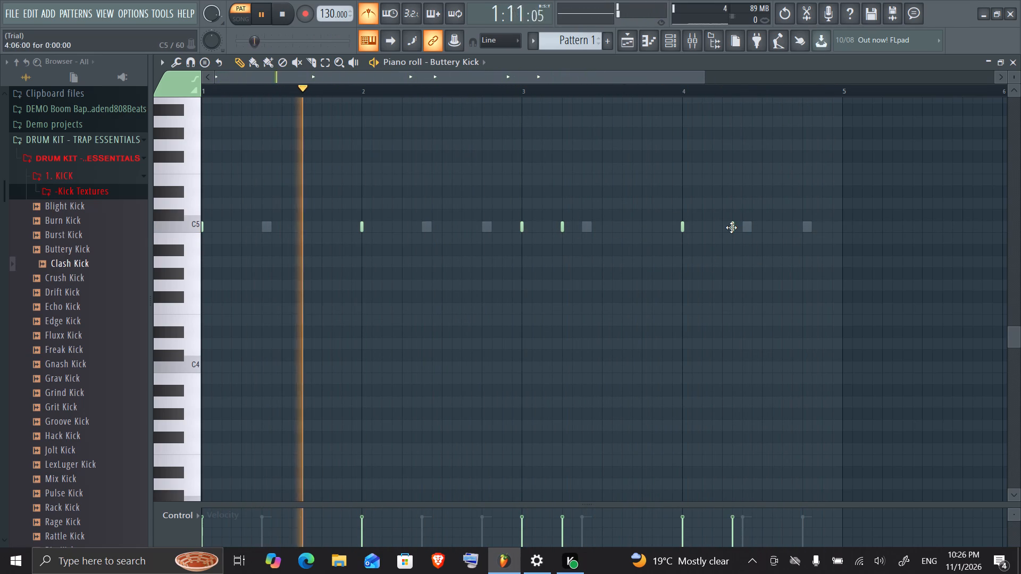
{"action": "left_click", "coordinate": [731, 227]}
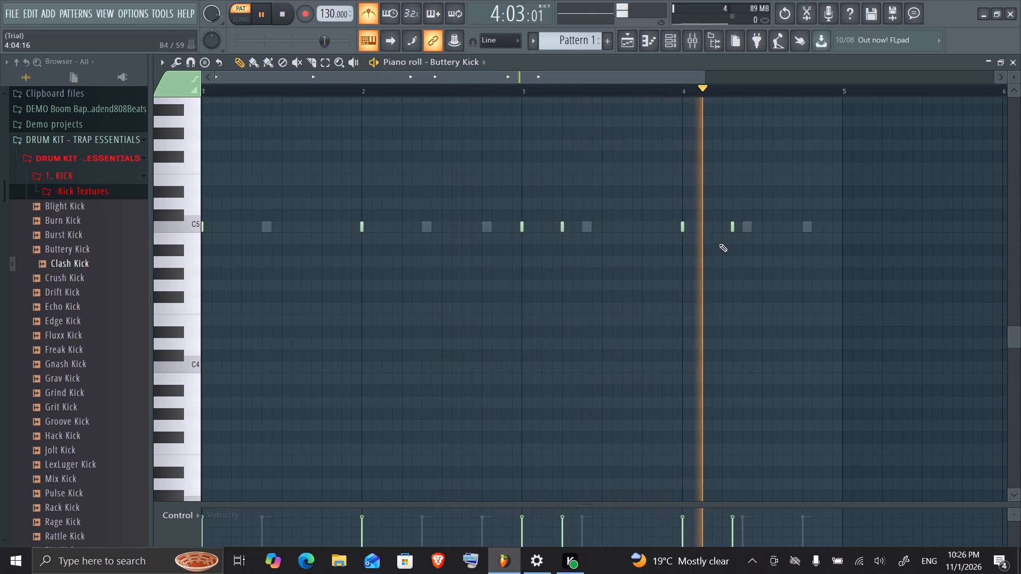
{"action": "right_click", "coordinate": [562, 231]}
{"action": "left_click", "coordinate": [562, 231]}
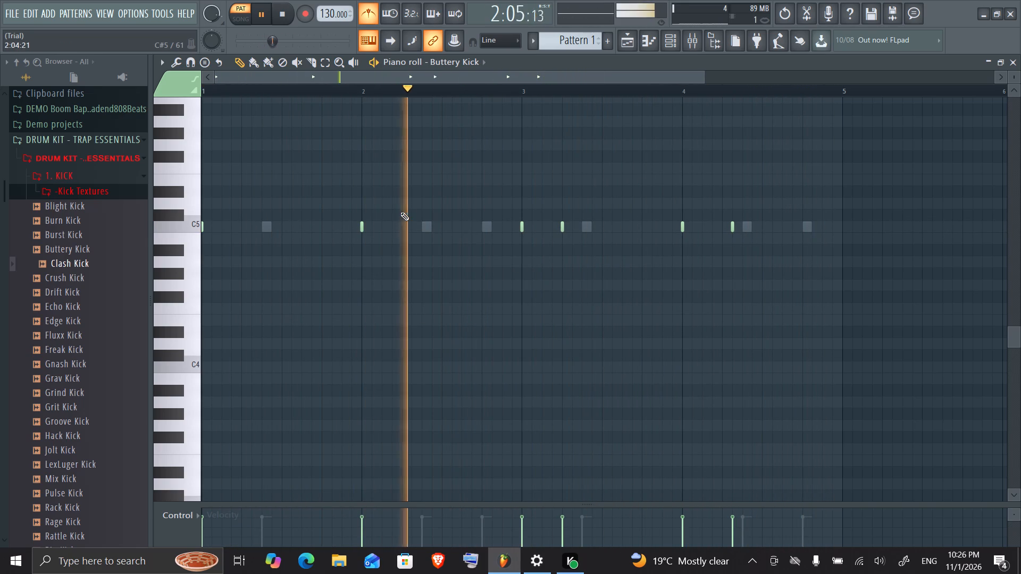
Add a C5 kick note at step 5 of bar 1, erasing the trial note placed at step 4.
{"action": "left_click", "coordinate": [228, 228]}
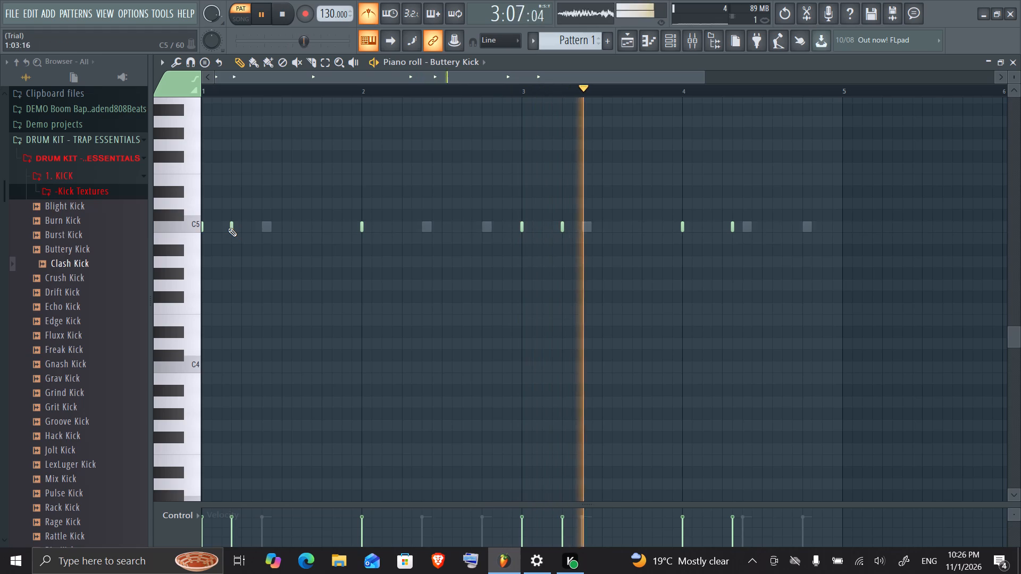
{"action": "left_click_drag", "start_coordinate": [228, 228], "coordinate": [239, 232]}
{"action": "right_click", "coordinate": [230, 229]}
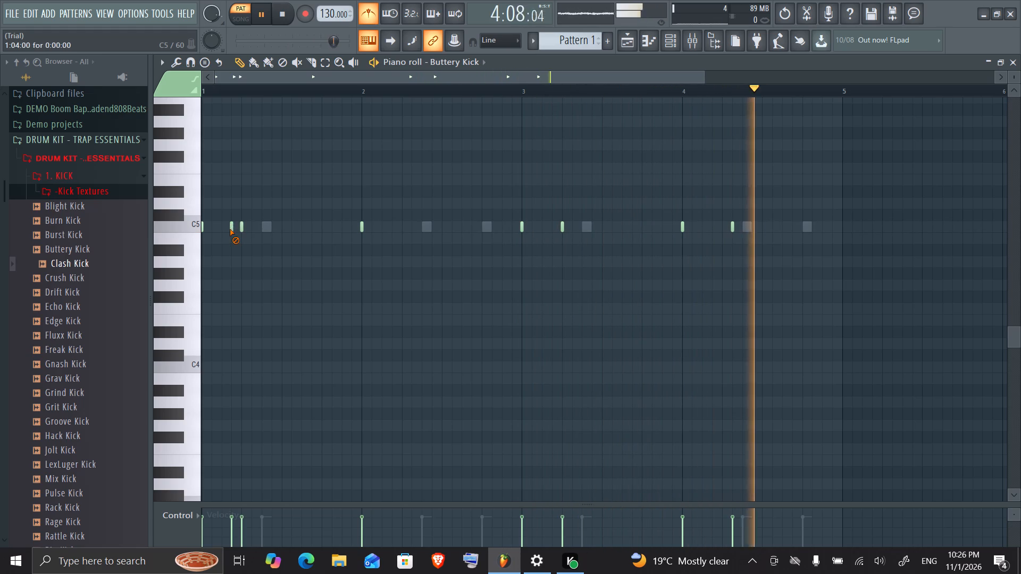
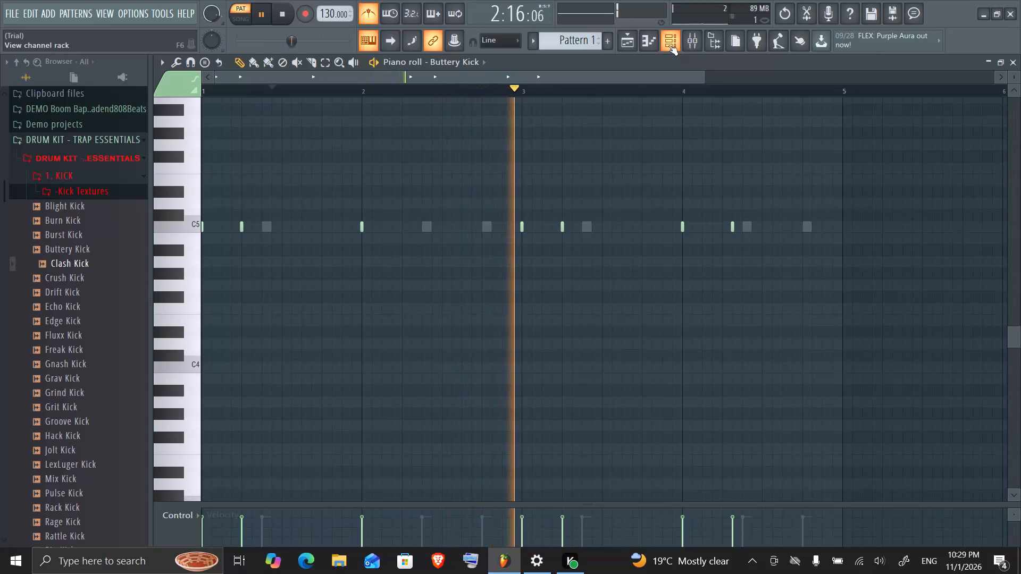
Bring up the channel rack for Pattern 1 over the Buttery Kick piano roll.
{"action": "left_click", "coordinate": [668, 45]}
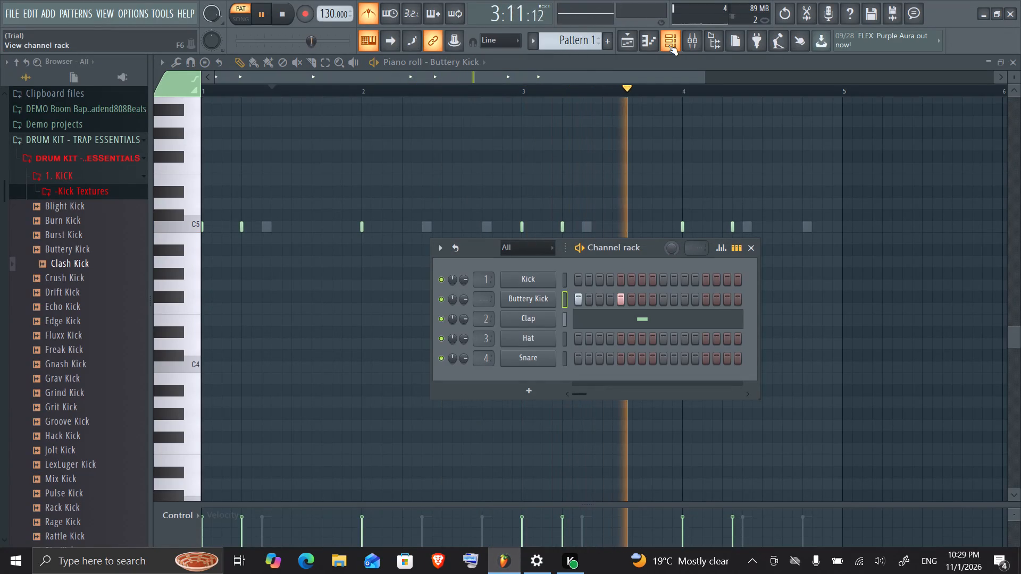
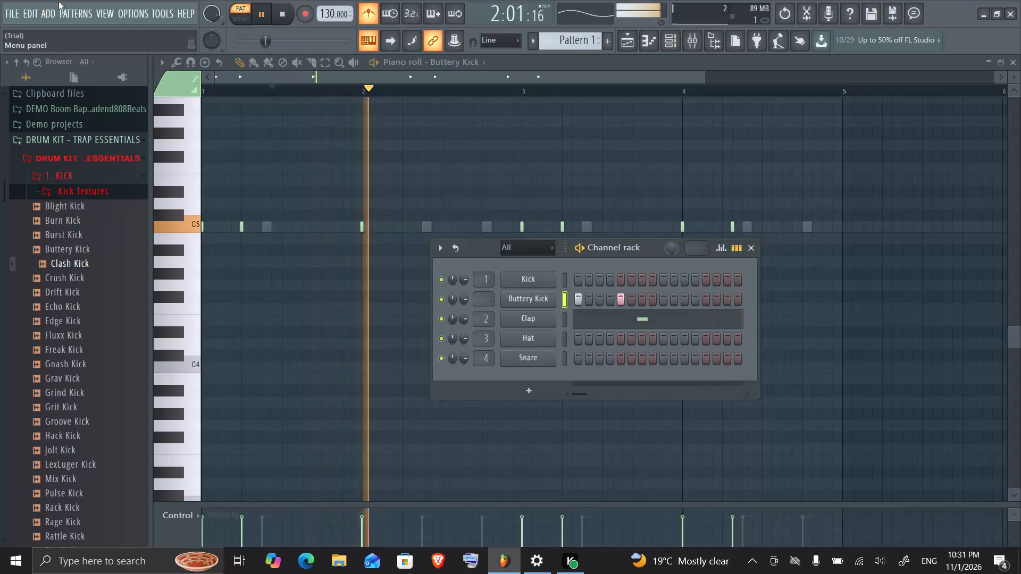
Expand the Kick Textures subfolder inside the 1. KICK folder of the Trap Essentials drum kit.
{"action": "left_click", "coordinate": [104, 195]}
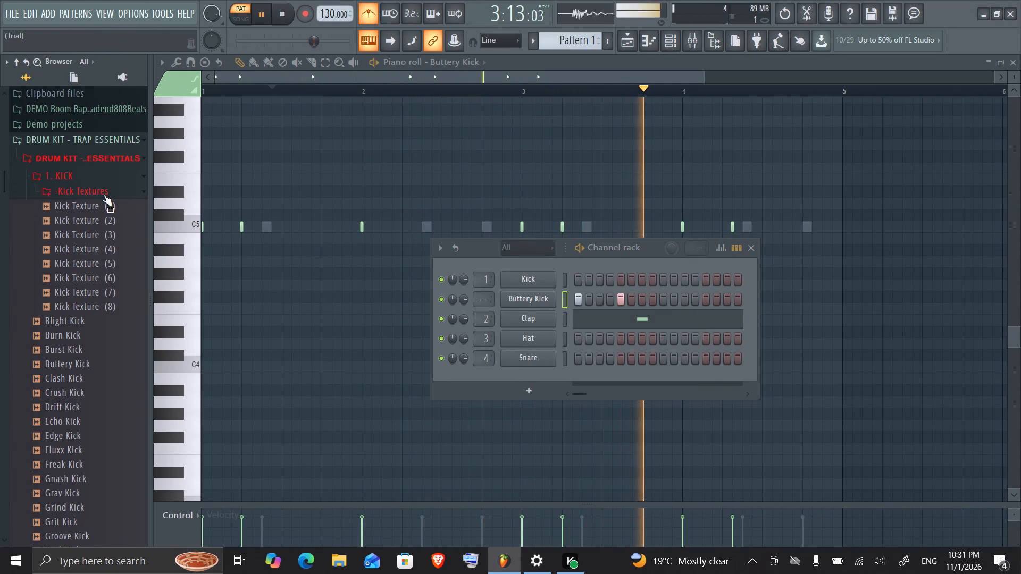
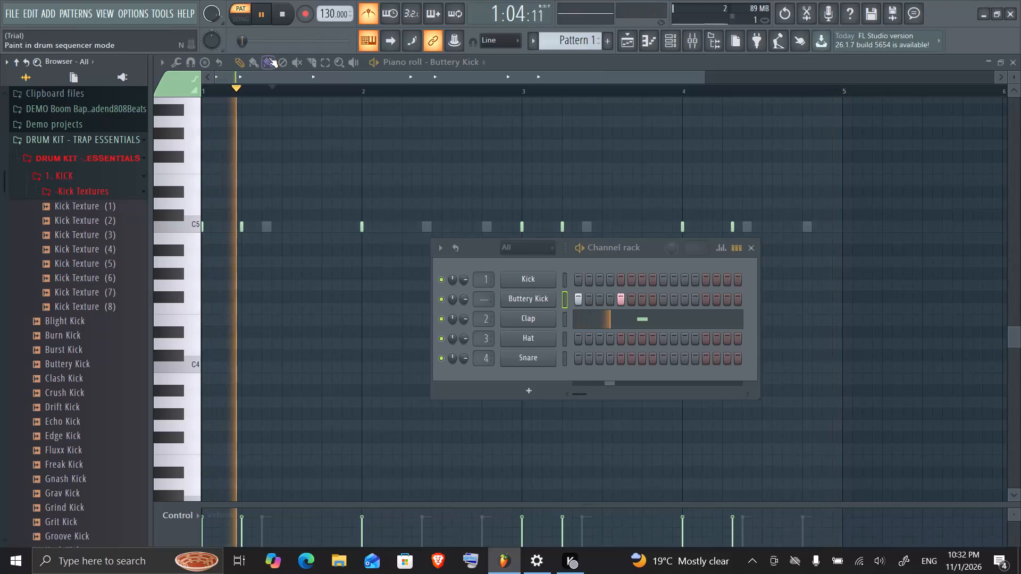
Bring the Buttery Kick piano roll in front of the channel rack, deleting the stray A5 note placed in bar 3.
{"action": "left_click", "coordinate": [585, 123]}
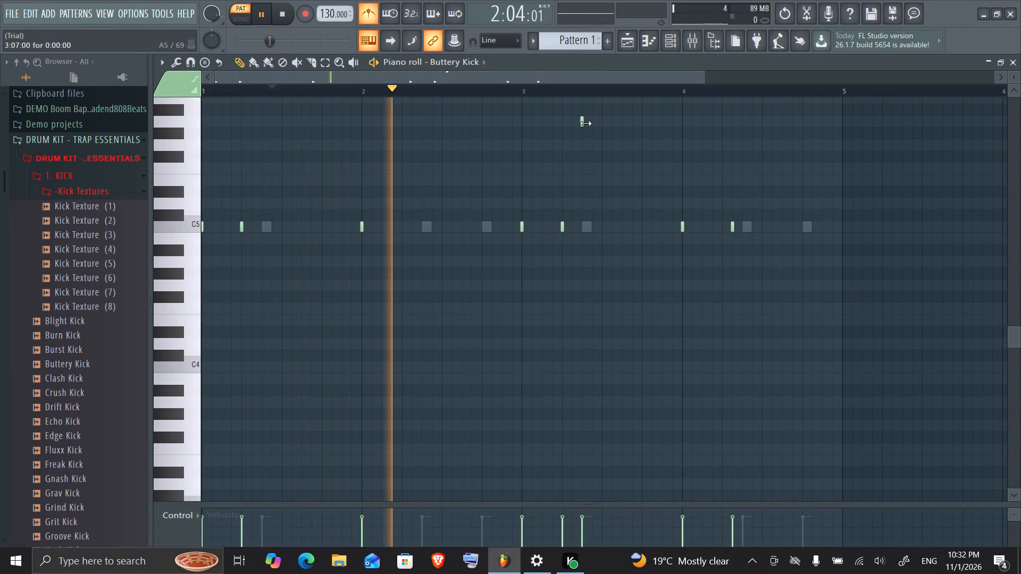
{"action": "right_click", "coordinate": [585, 123]}
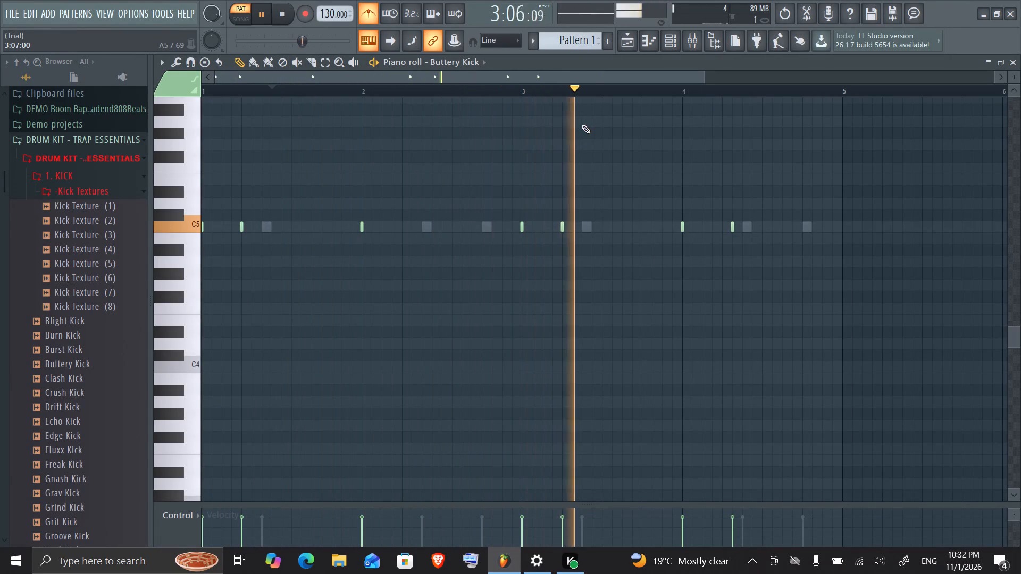
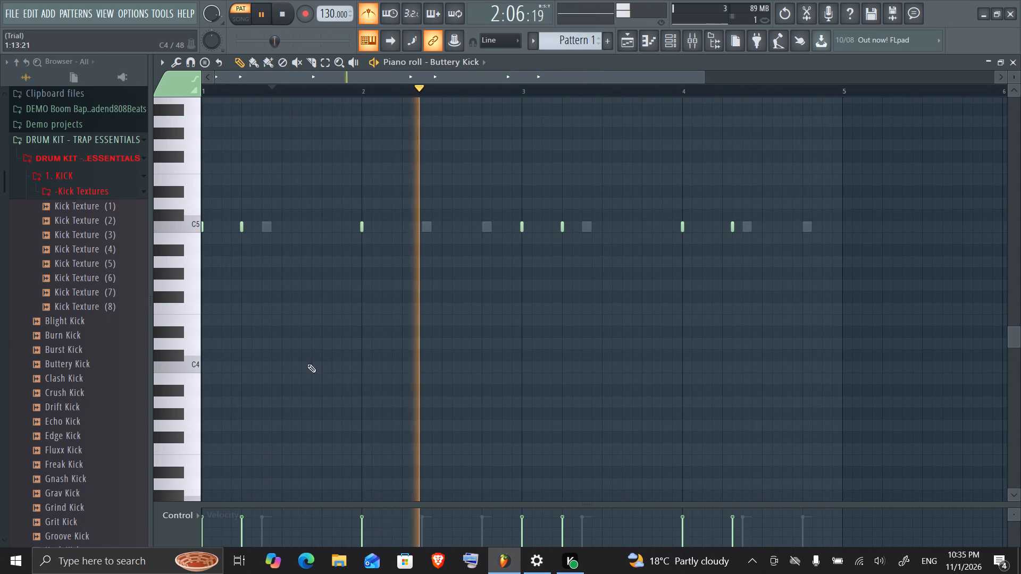
Bring the Crush Kick sample into the Buttery Kick piano roll and minimise the piano roll.
{"action": "left_click_drag", "start_coordinate": [72, 395], "coordinate": [292, 302]}
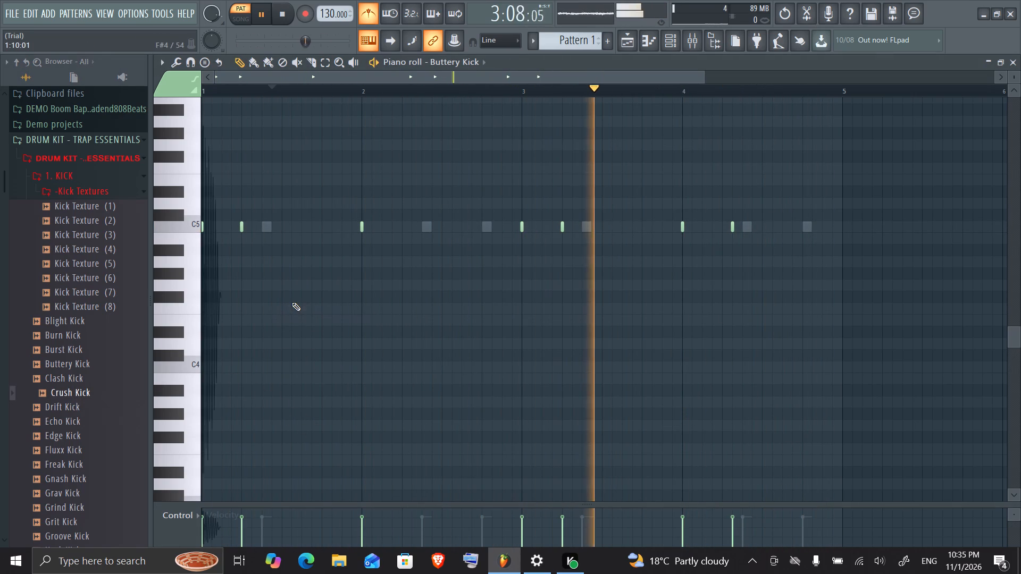
{"action": "left_click", "coordinate": [984, 66]}
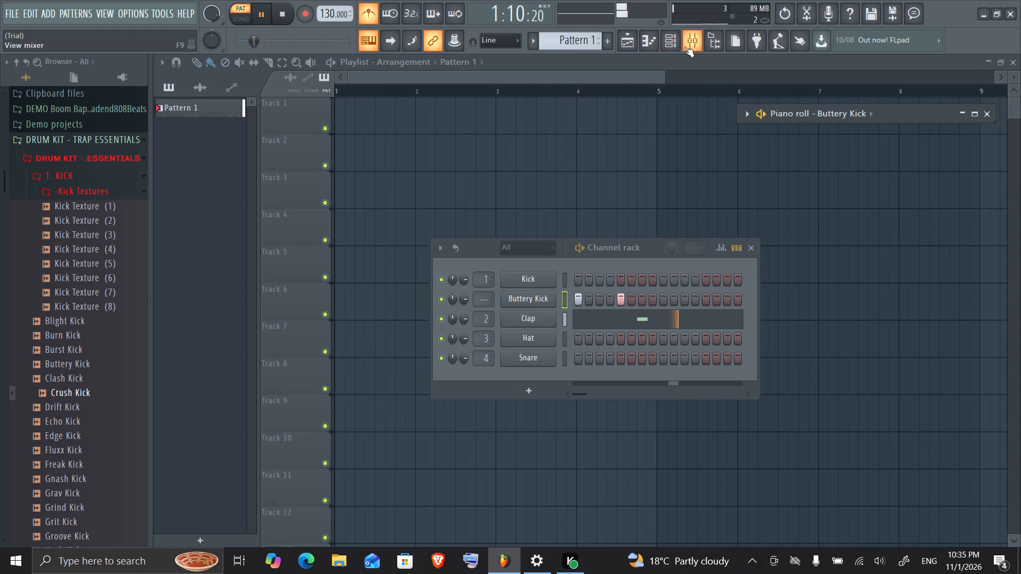
Show the mixer and move it clear of the upper playlist tracks.
{"action": "left_click", "coordinate": [684, 47]}
{"action": "left_click_drag", "start_coordinate": [601, 195], "coordinate": [618, 199]}
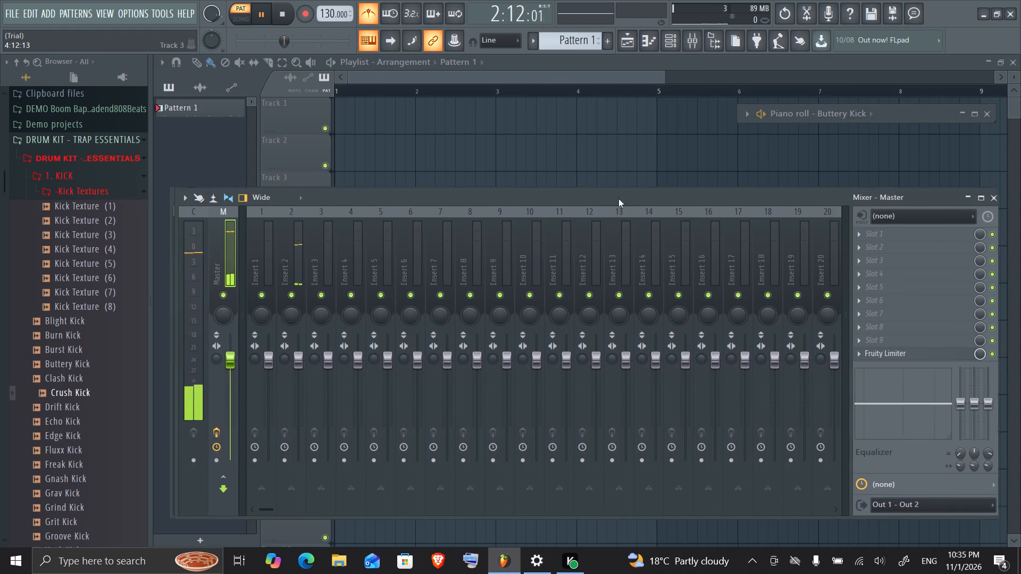
{"action": "left_click_drag", "start_coordinate": [618, 199], "coordinate": [732, 237]}
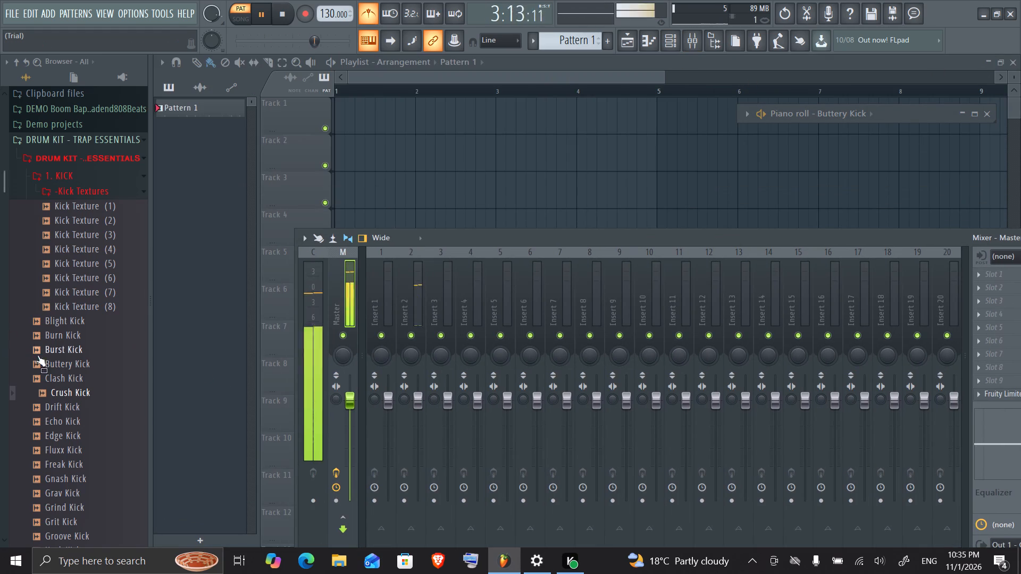
Collapse the 1. KICK folder and its parent Trap Essentials drum kit folder in the browser.
{"action": "left_click", "coordinate": [116, 187]}
{"action": "left_click", "coordinate": [116, 187]}
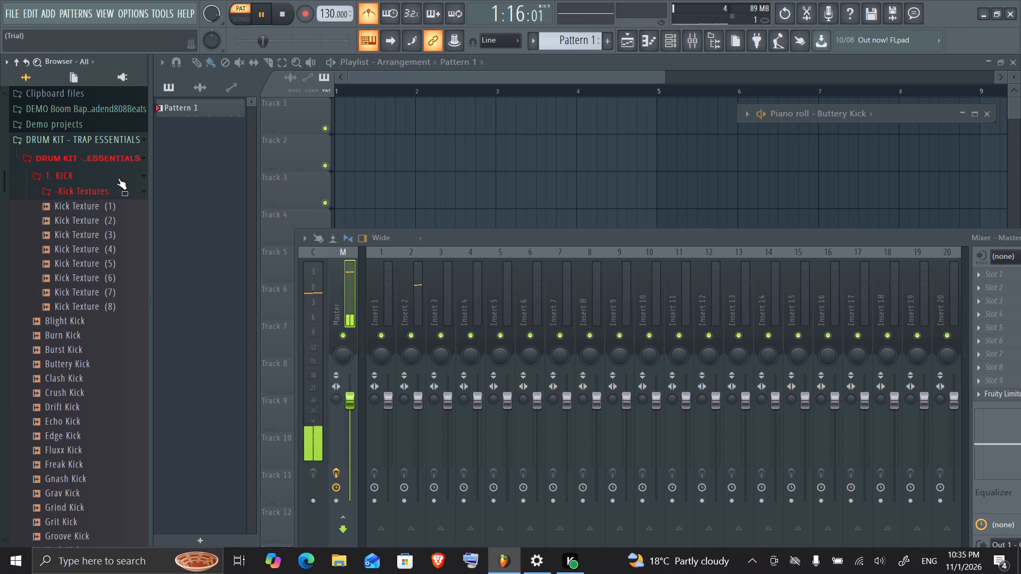
{"action": "left_click", "coordinate": [118, 178]}
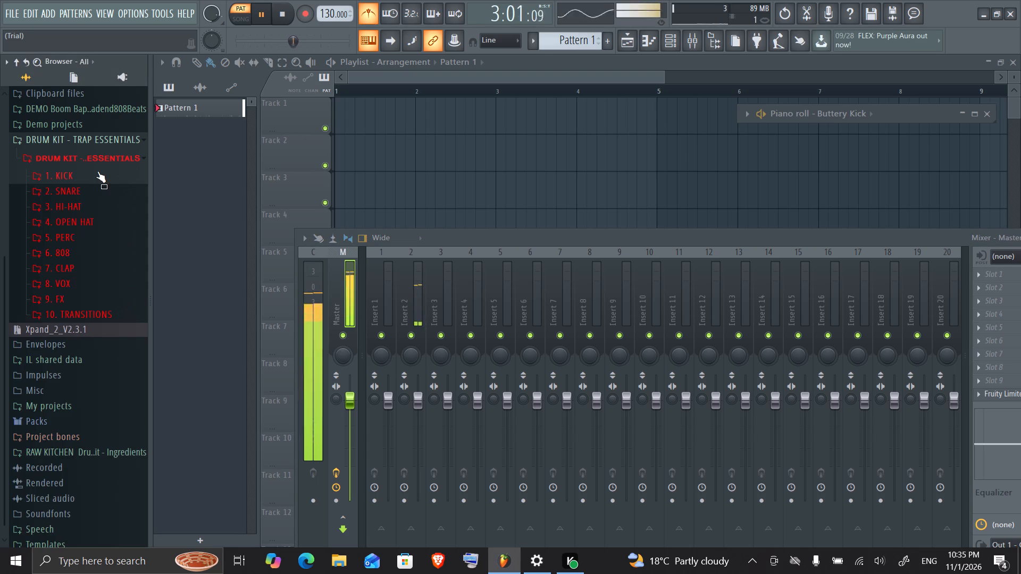
{"action": "left_click", "coordinate": [96, 158]}
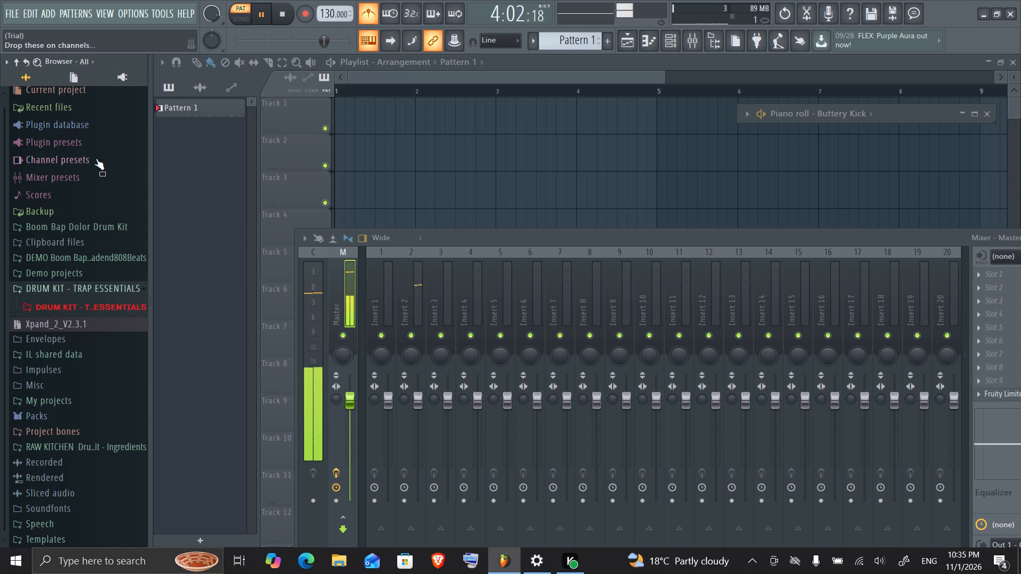
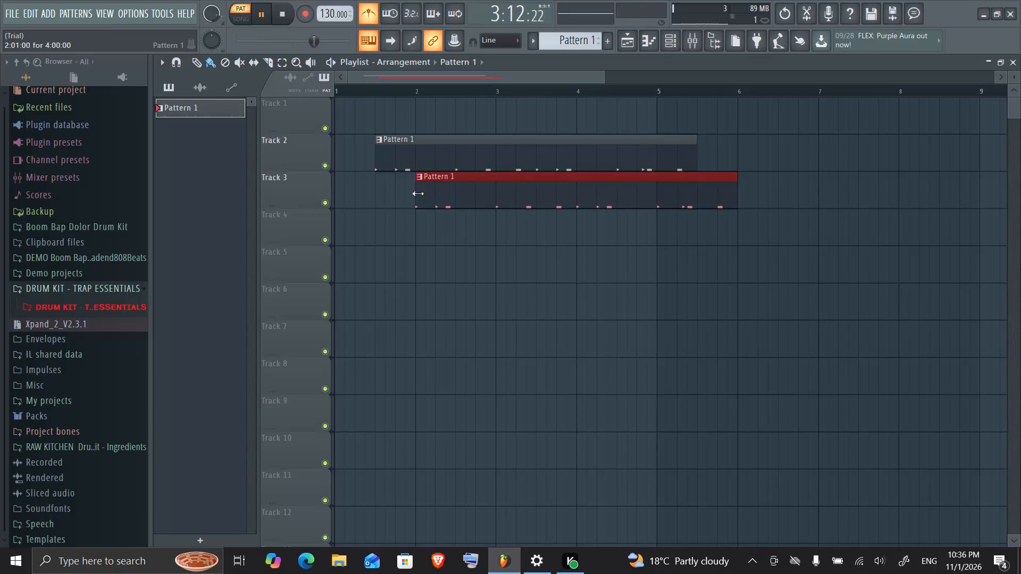
Delete the two Pattern 1 clips from Track 3 and Track 2 of the playlist.
{"action": "right_click", "coordinate": [438, 194]}
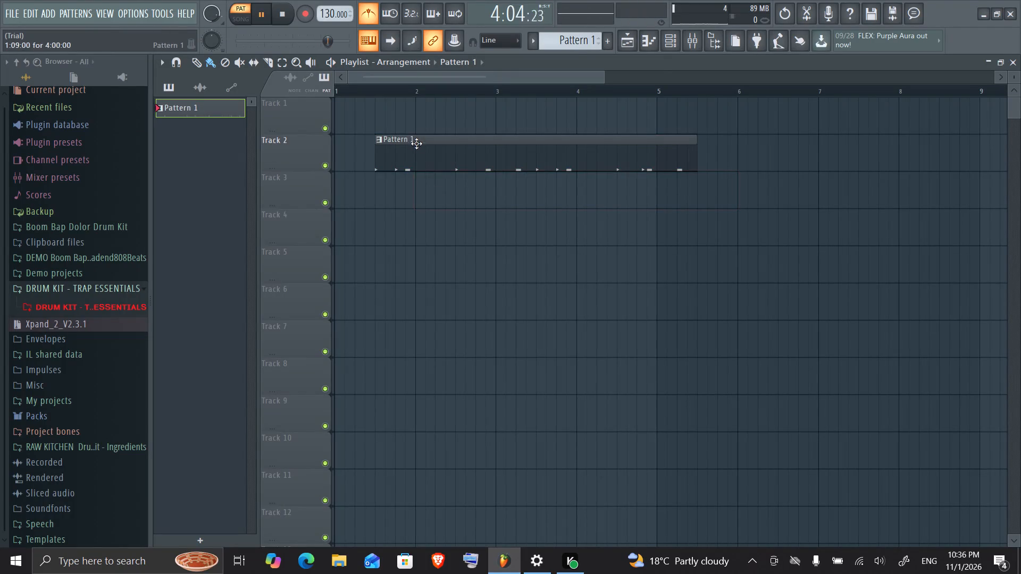
{"action": "right_click", "coordinate": [413, 142]}
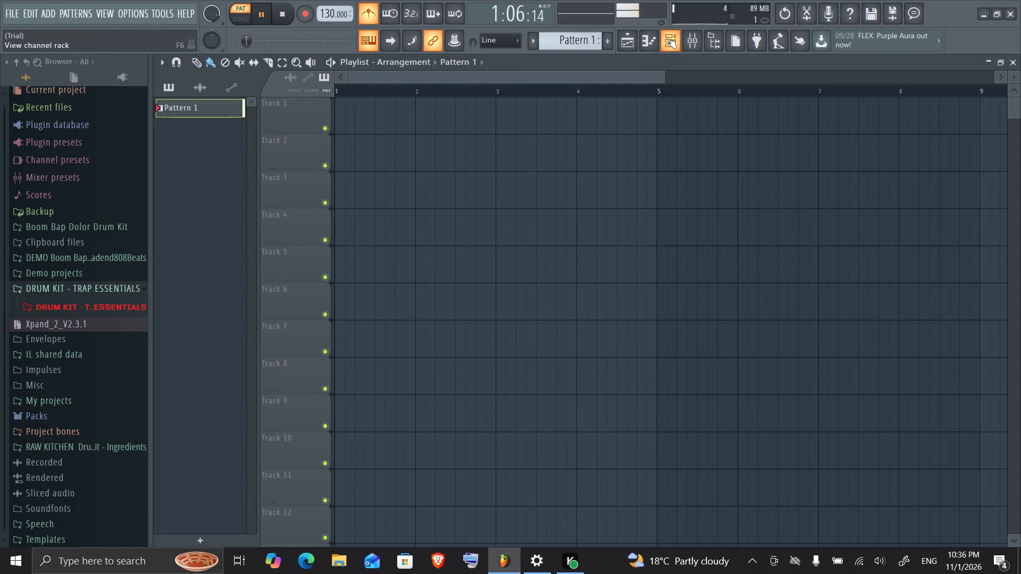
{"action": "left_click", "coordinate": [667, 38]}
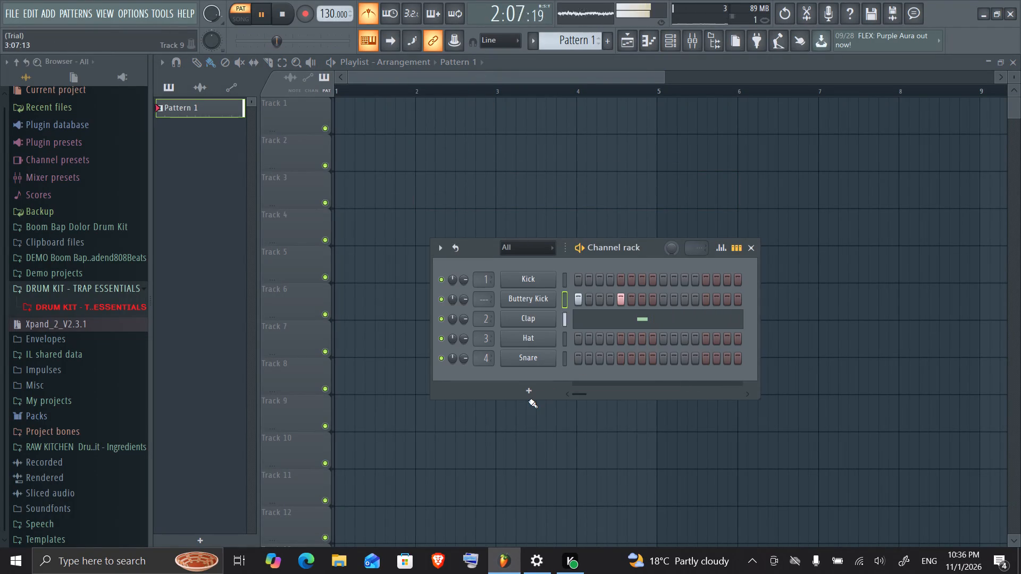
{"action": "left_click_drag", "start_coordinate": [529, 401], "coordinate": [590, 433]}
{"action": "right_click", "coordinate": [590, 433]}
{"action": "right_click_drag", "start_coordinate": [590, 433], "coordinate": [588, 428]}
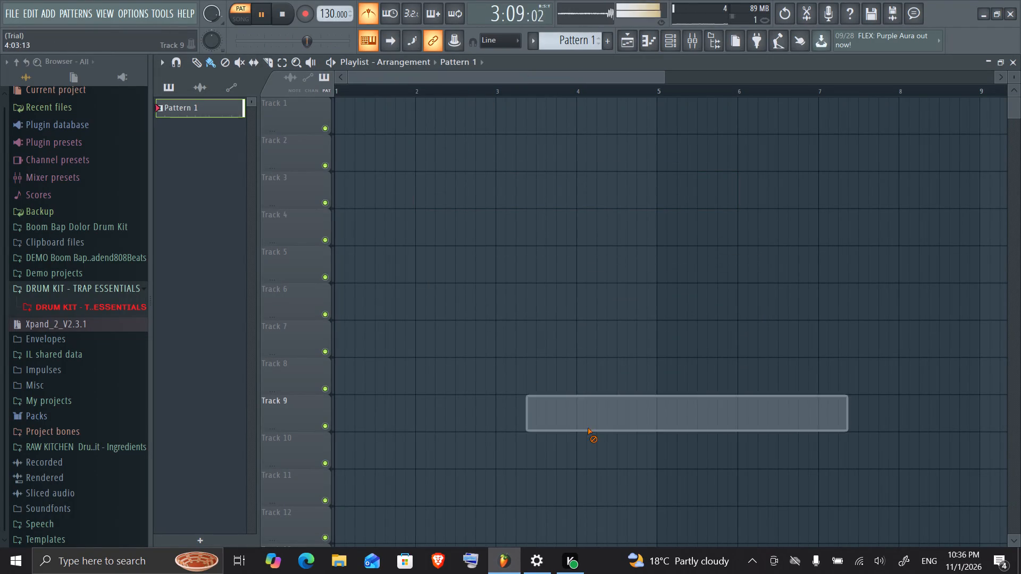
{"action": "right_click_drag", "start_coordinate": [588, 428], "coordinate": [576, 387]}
Show the channel rack, add an FL Keys channel to it and close the instrument's window.
{"action": "left_click", "coordinate": [668, 44]}
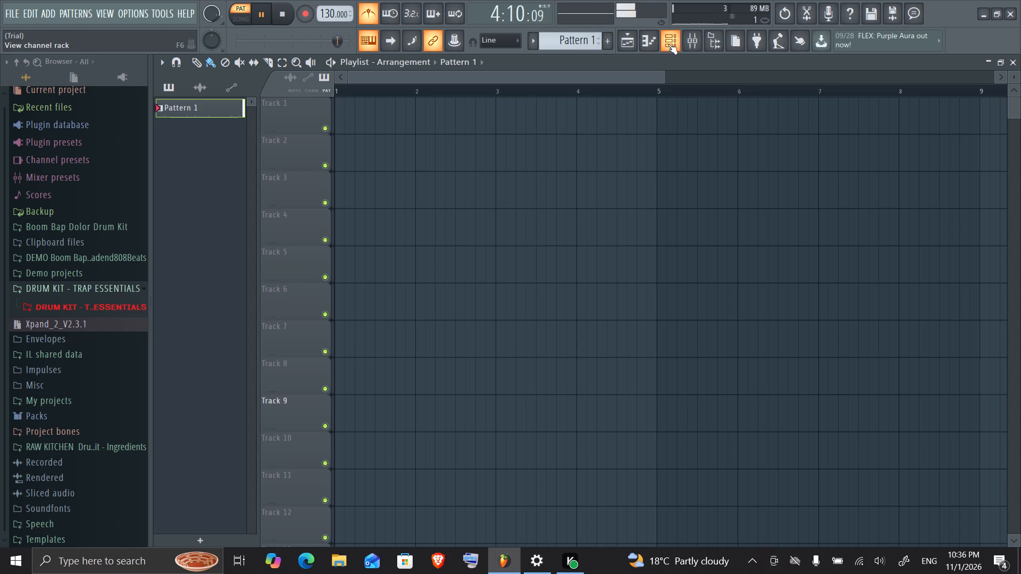
{"action": "left_click", "coordinate": [532, 384]}
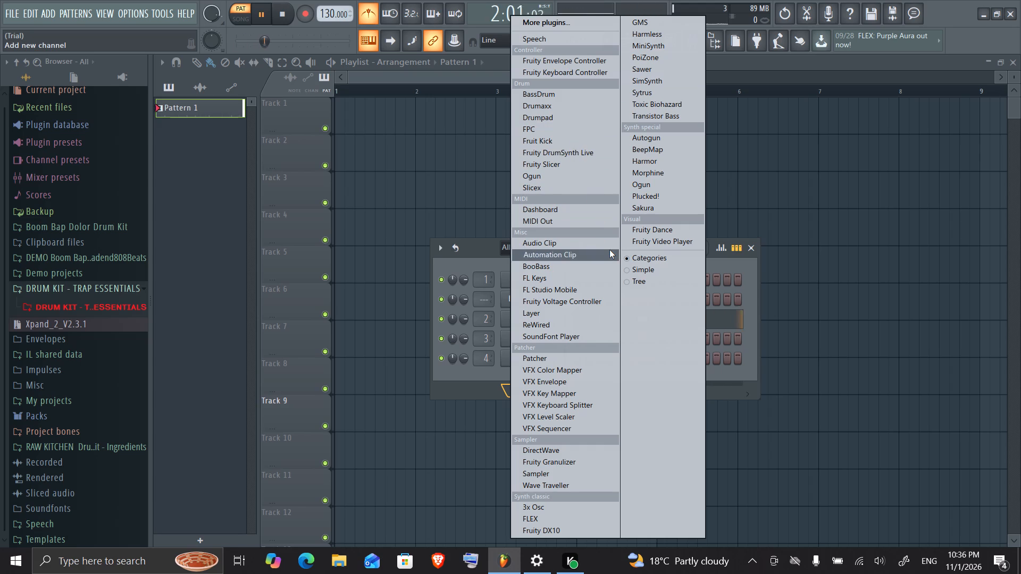
{"action": "left_click", "coordinate": [604, 280]}
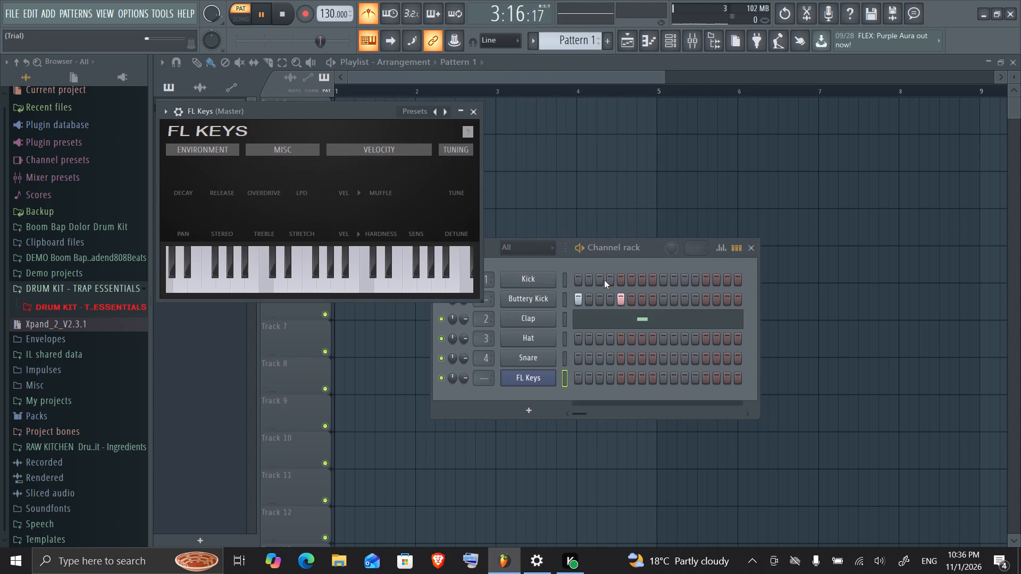
{"action": "left_click", "coordinate": [475, 106]}
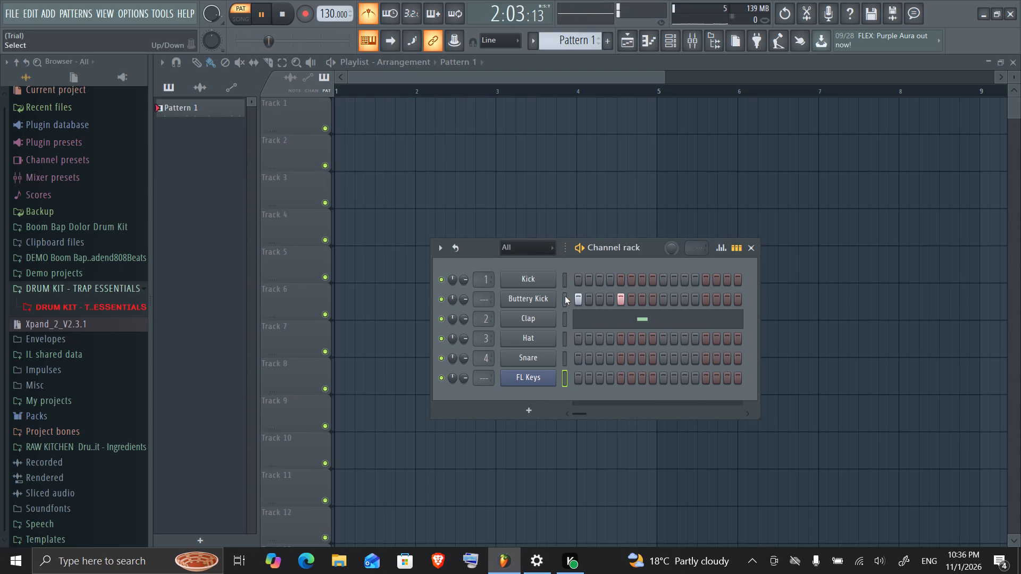
Open the options for the FL Keys channel in the channel rack.
{"action": "right_click", "coordinate": [529, 381]}
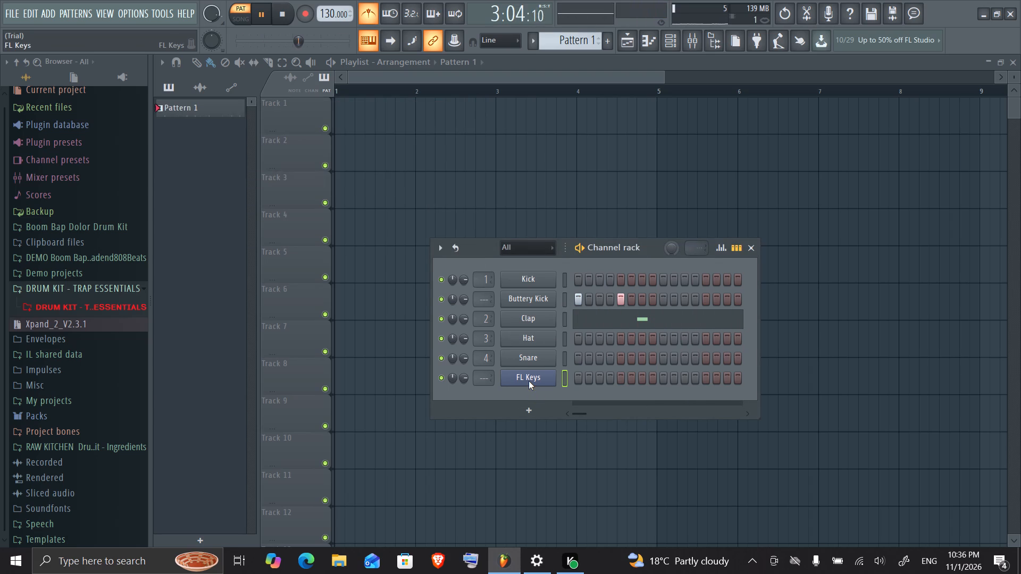
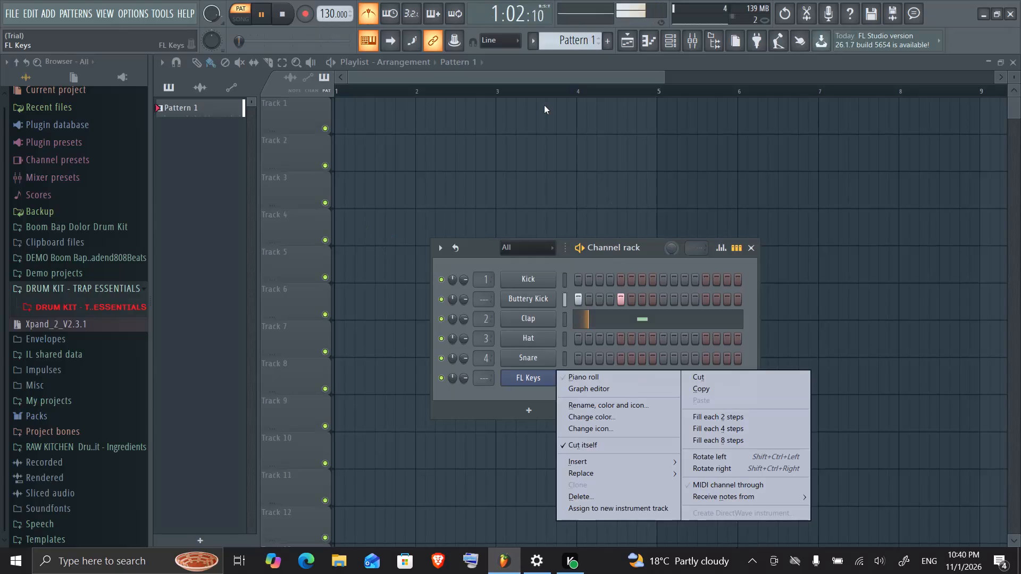
Place a Pattern 1 clip in the playlist and move it to the start of Track 1, at bar 1.
{"action": "left_click", "coordinate": [671, 148]}
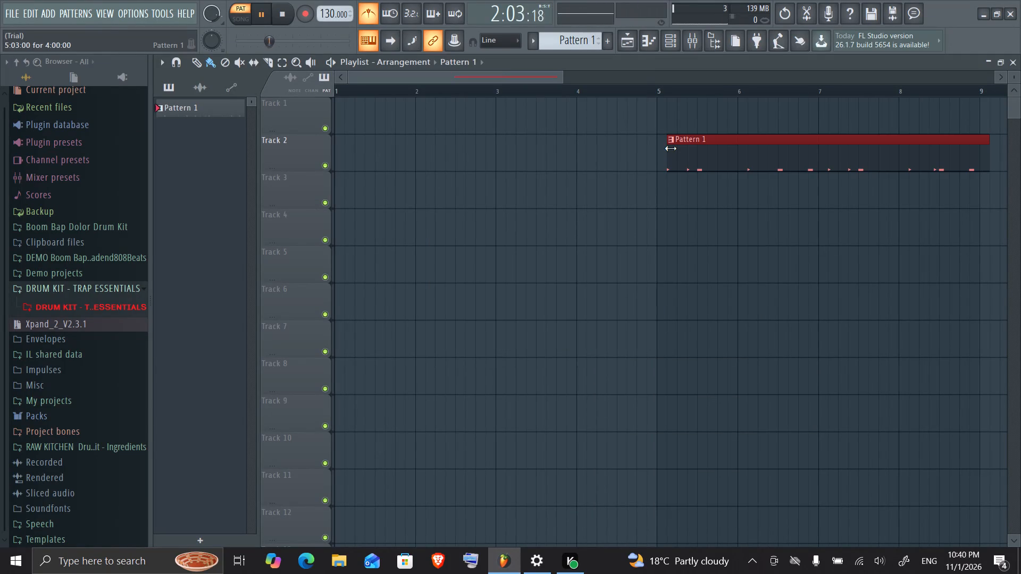
{"action": "left_click_drag", "start_coordinate": [702, 148], "coordinate": [332, 47]}
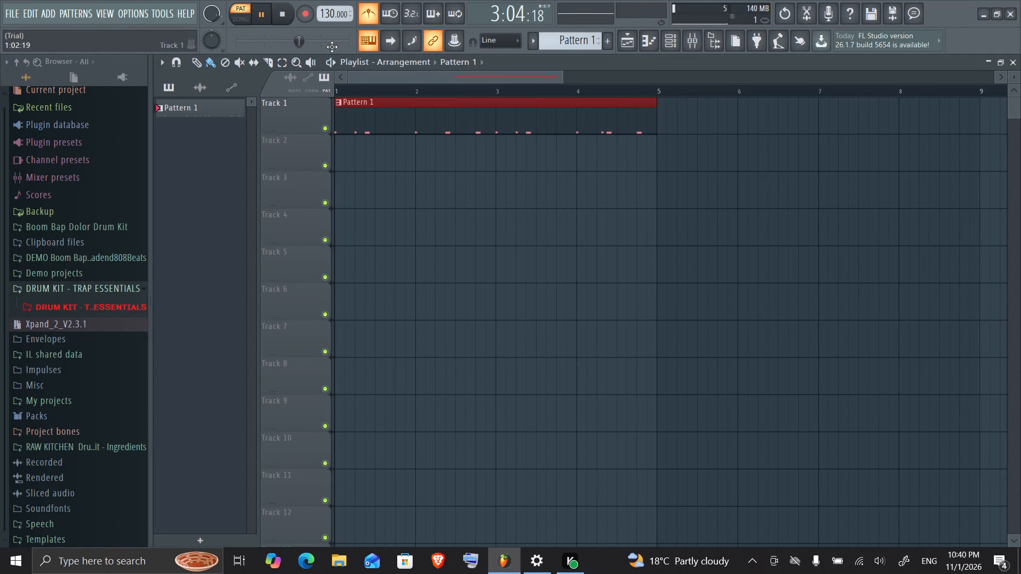
{"action": "left_click_drag", "start_coordinate": [332, 47], "coordinate": [322, 46]}
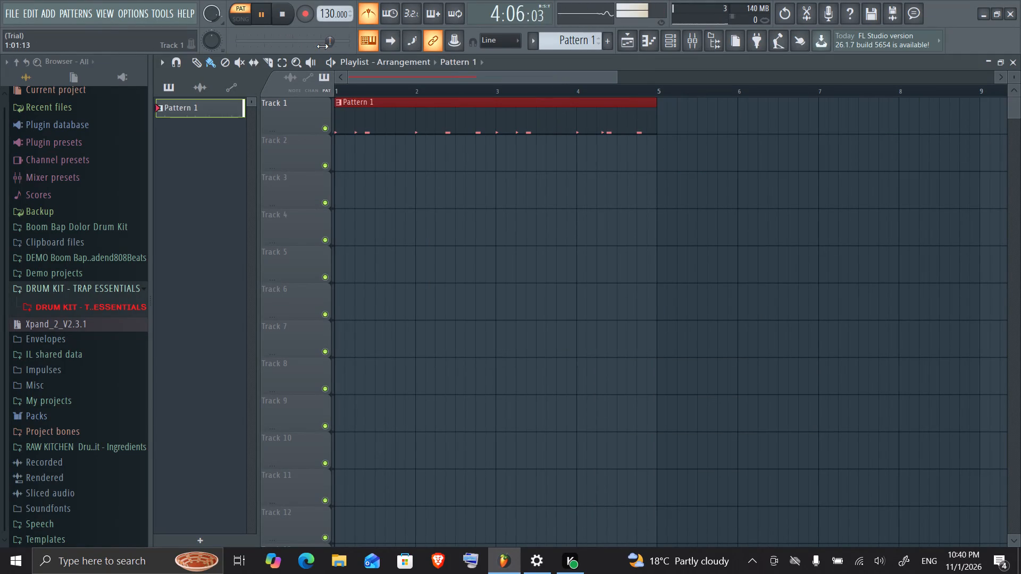
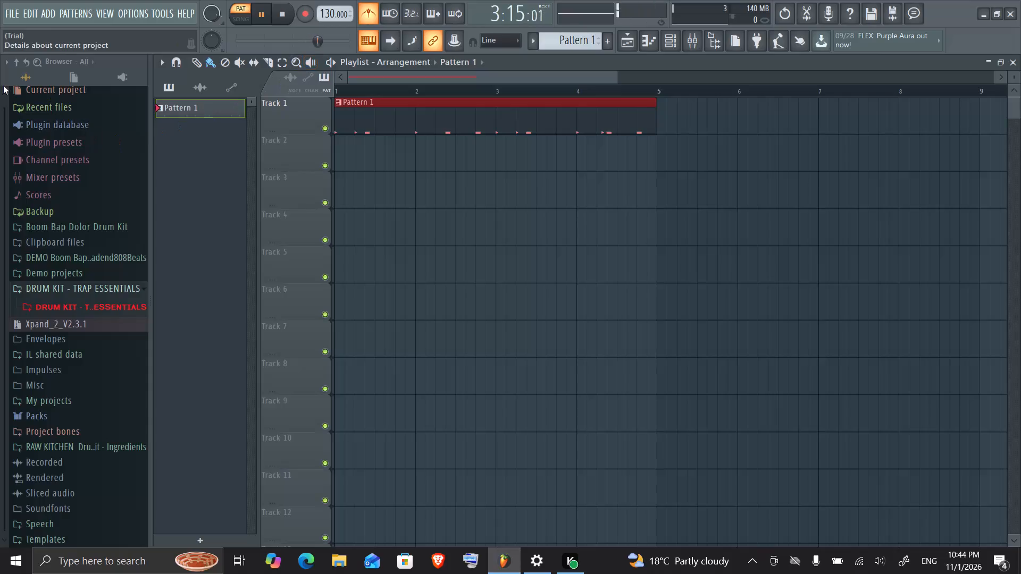
Expand the Recent files folder in the browser to view the recently used items.
{"action": "left_click", "coordinate": [35, 107]}
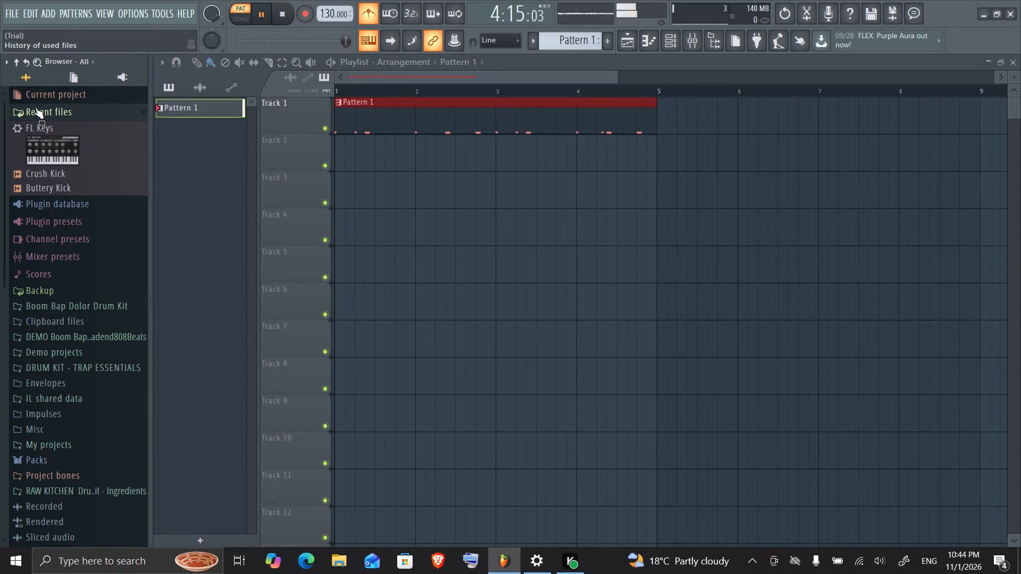
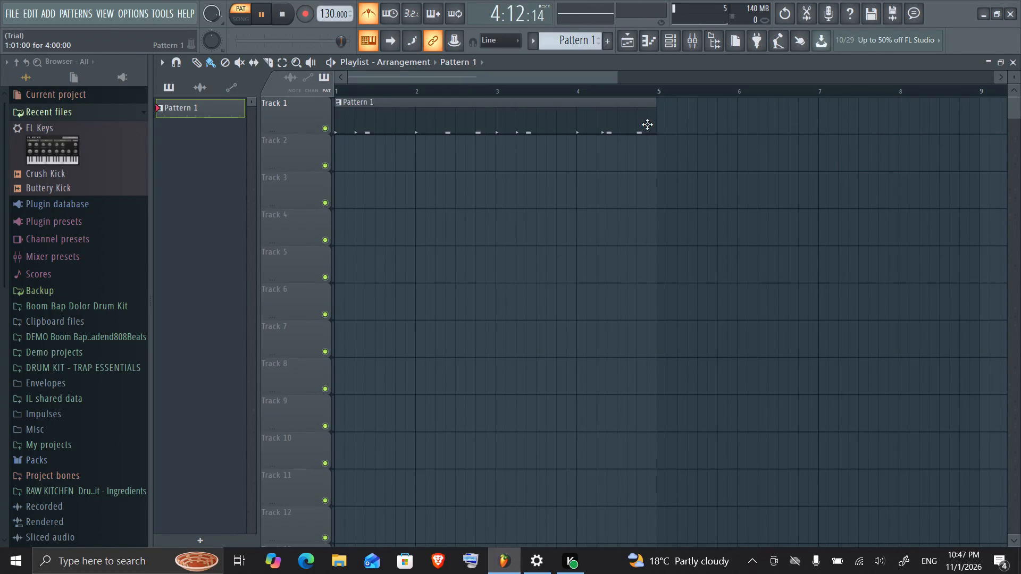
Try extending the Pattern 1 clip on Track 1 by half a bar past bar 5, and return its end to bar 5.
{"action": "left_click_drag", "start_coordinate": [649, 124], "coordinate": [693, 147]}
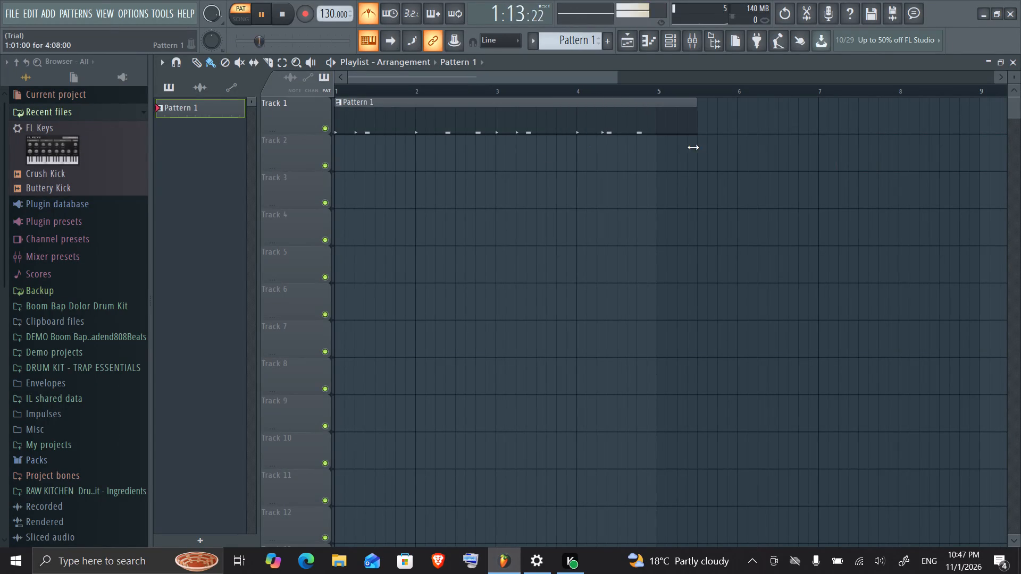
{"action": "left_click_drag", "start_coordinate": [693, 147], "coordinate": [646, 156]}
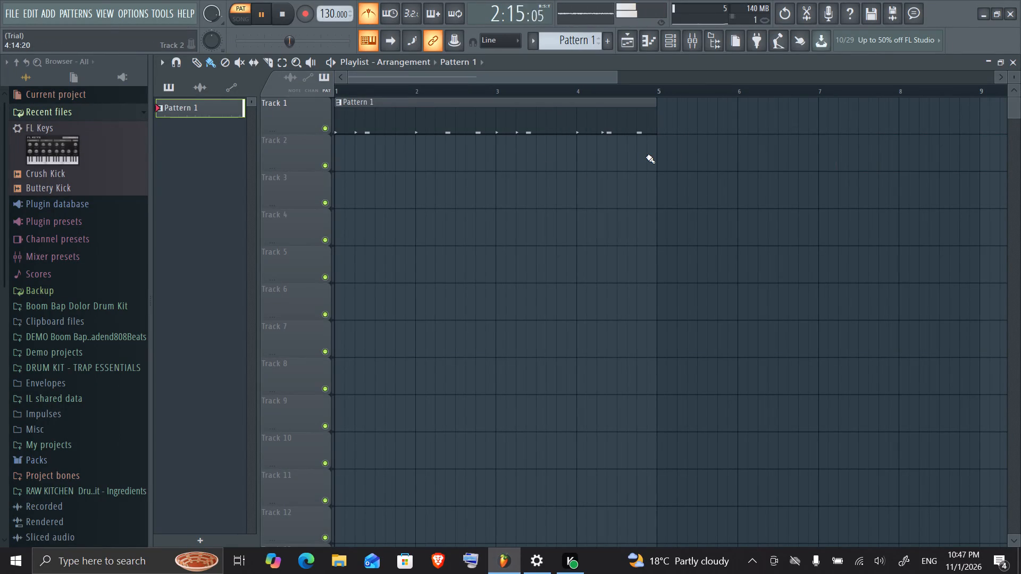
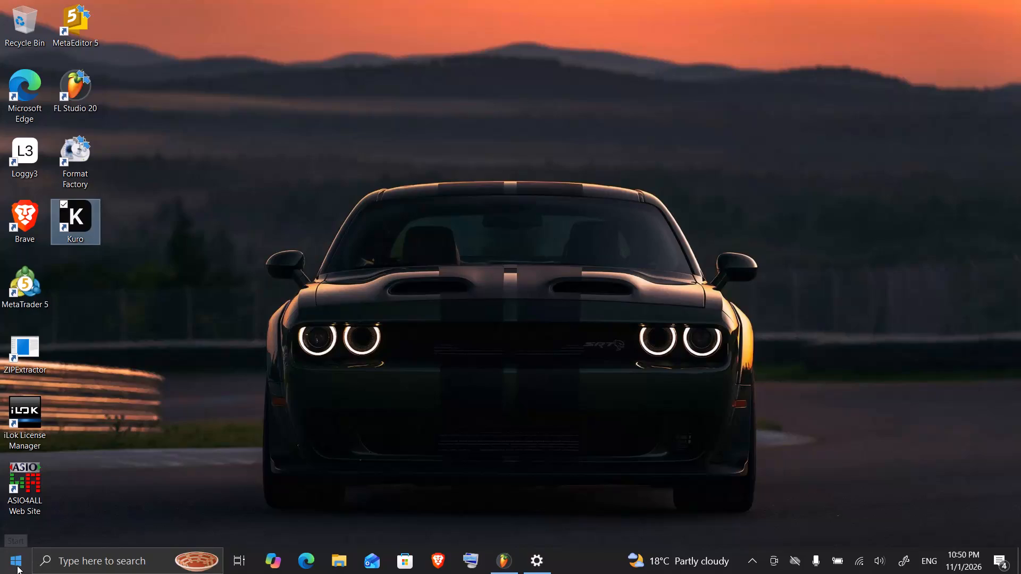
Switch to Windows and bring up the computer's power options for locking, sleeping, shutting down or restarting.
{"action": "left_click", "coordinate": [17, 565]}
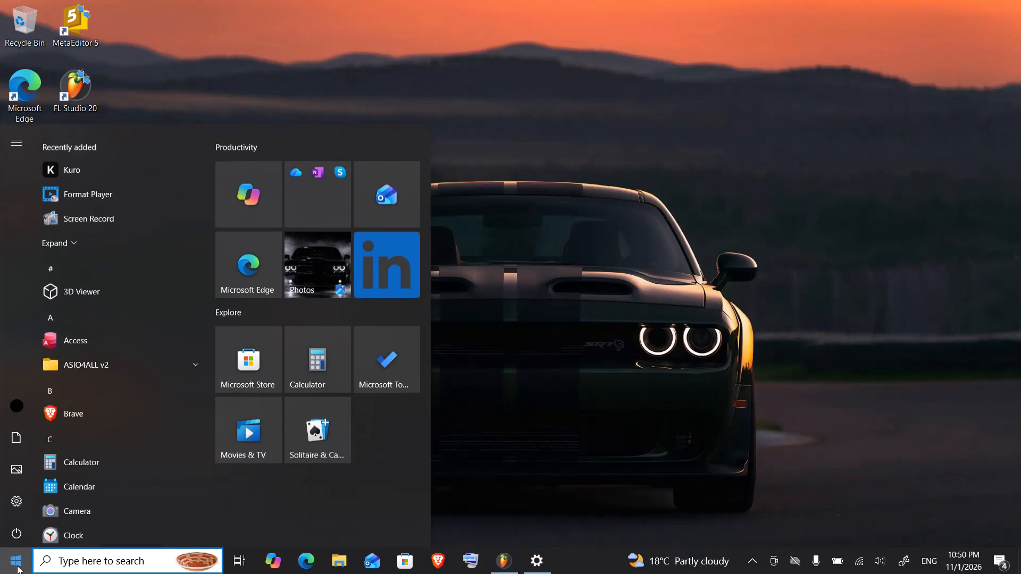
{"action": "left_click", "coordinate": [30, 527]}
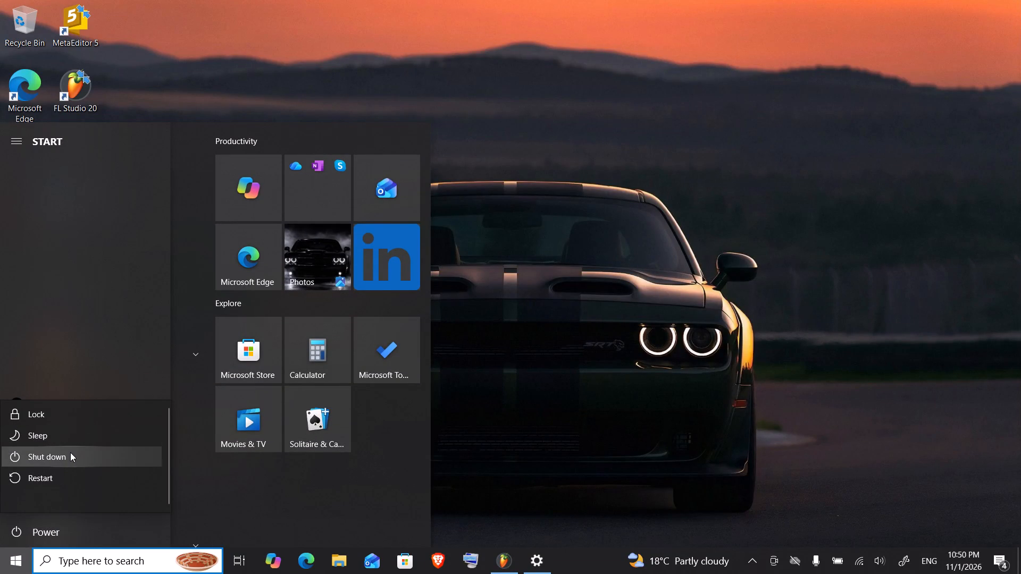